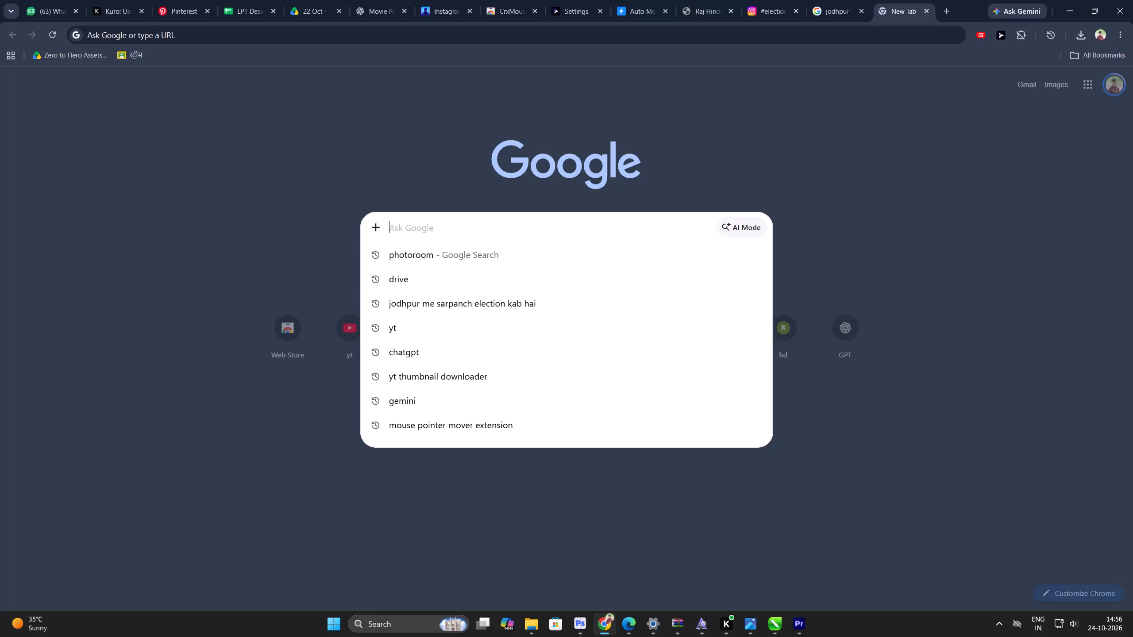
Search Google Images for "building png" and save the modern blue glass office building image to Downloads.
text(bulding png)
key(space)
key(Return)
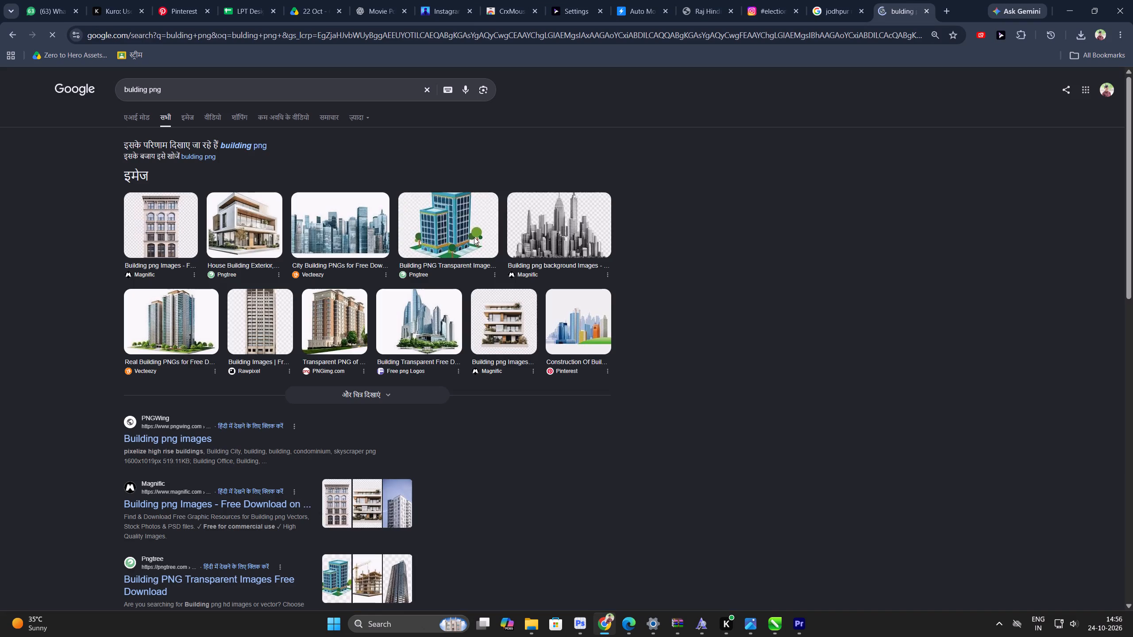
click(186, 111)
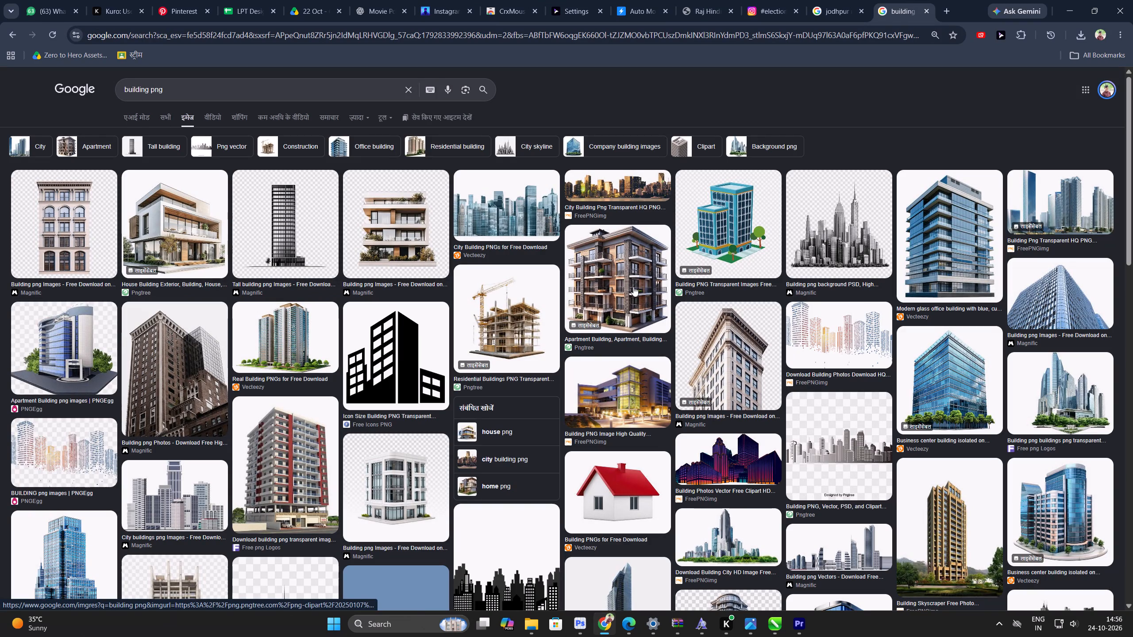
click(921, 244)
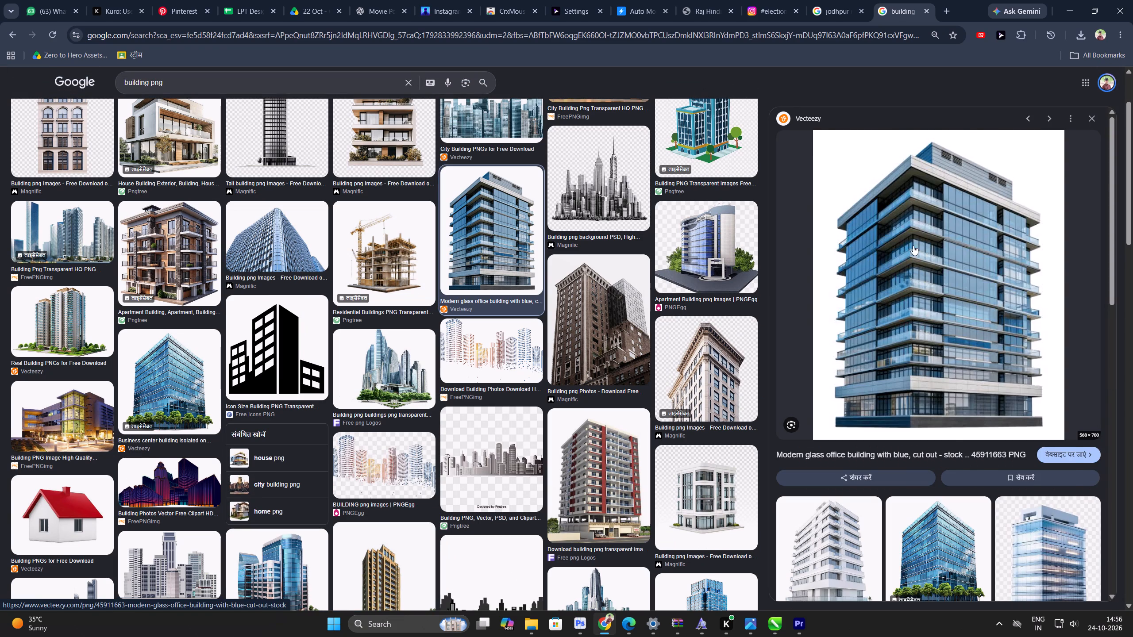
right_click(913, 246)
click(972, 413)
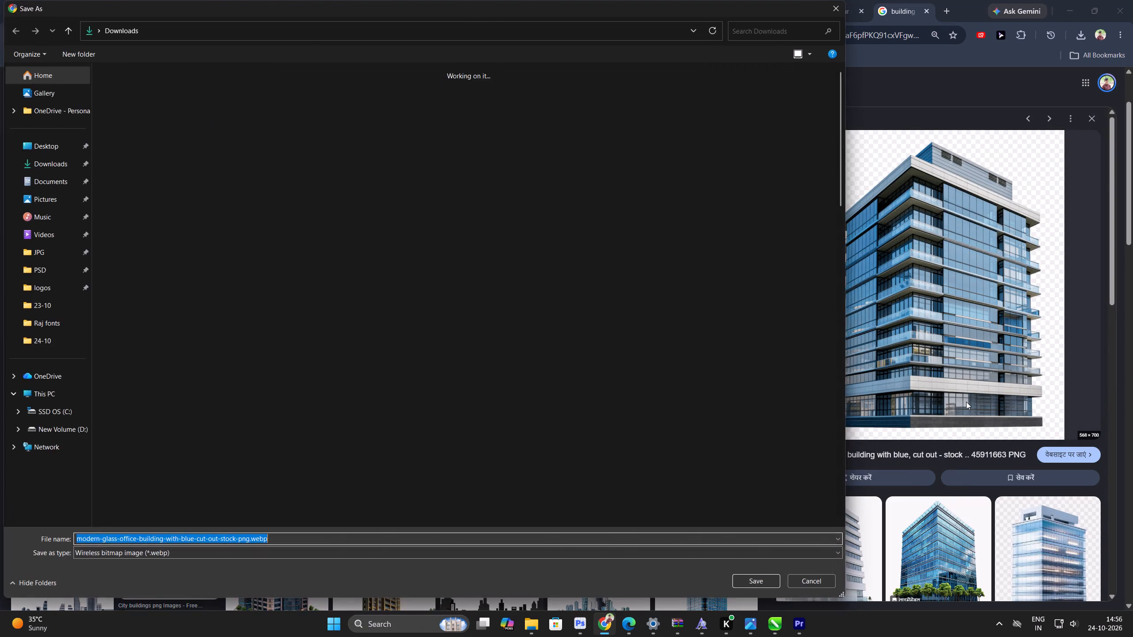
key(Return)
Search the images for "grass png" and save the Vecteezy green grass image with transparent background to Downloads.
double_click(185, 81)
key(ctrl+a)
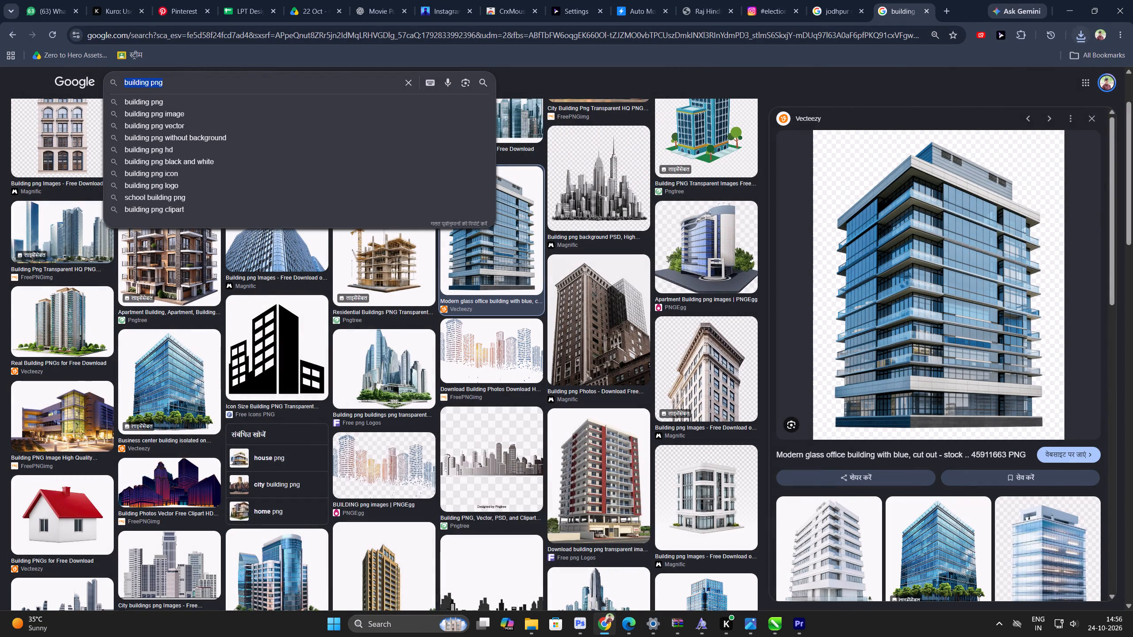
text(grass b)
key(BackSpace)
text(png)
key(space)
key(Return)
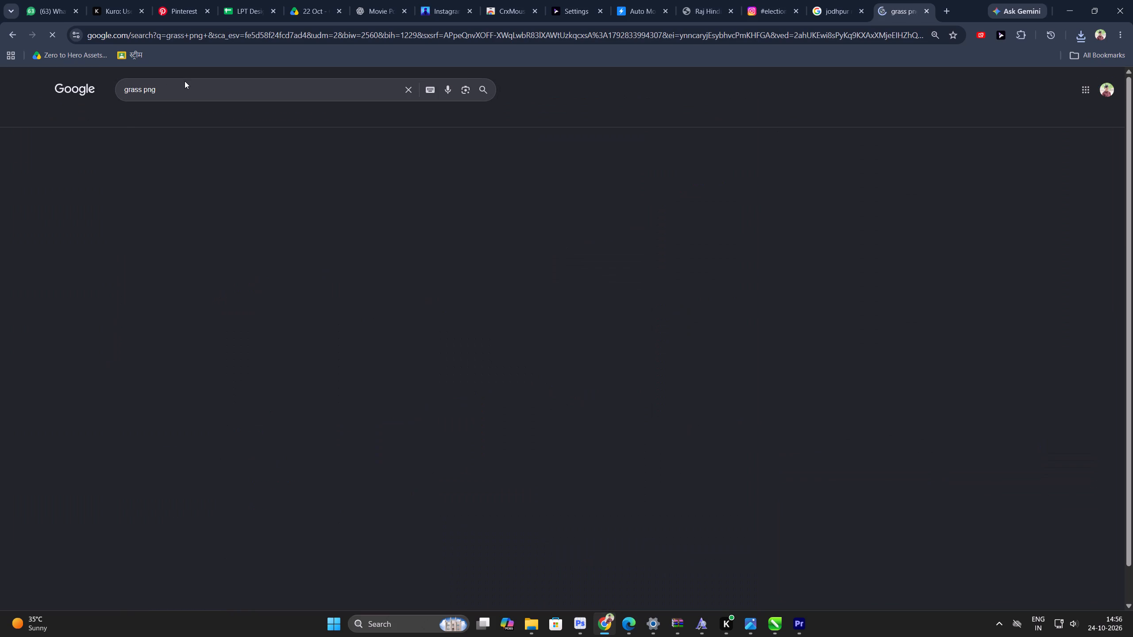
click(51, 195)
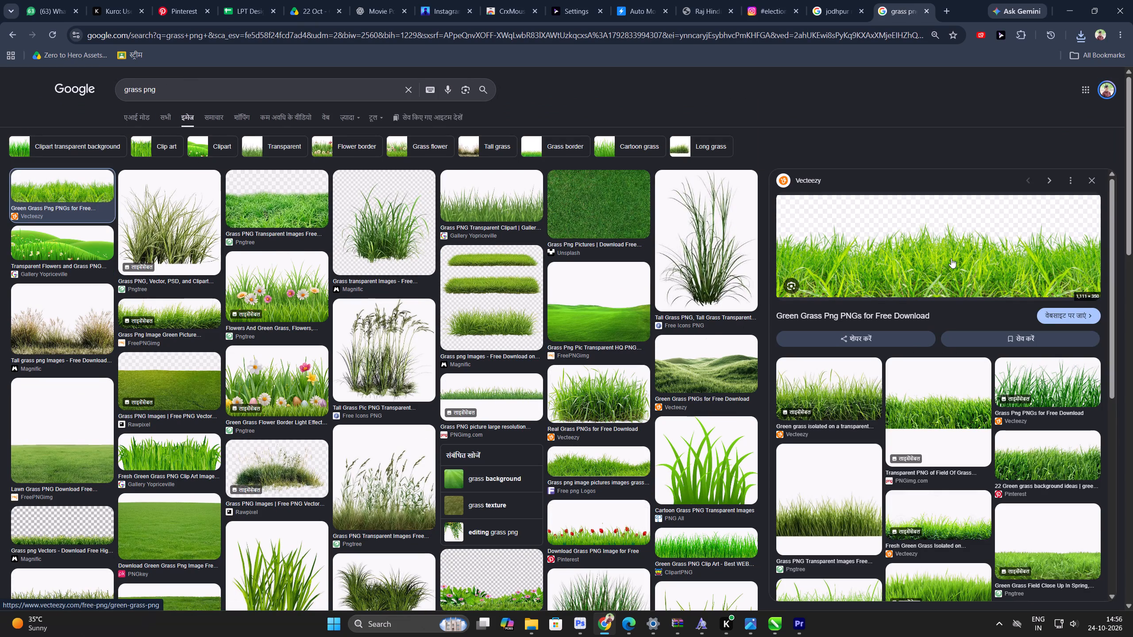
right_click(951, 258)
click(1023, 438)
key(Return)
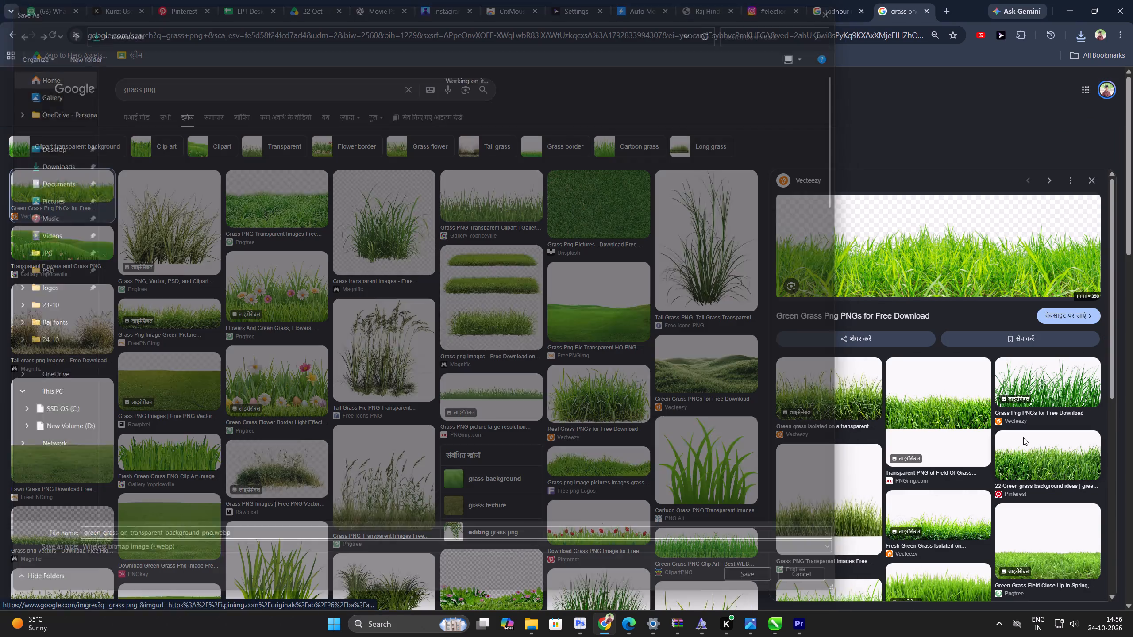
Search the images for "sky background" and save the iStock picture of blue sky above green grass to Downloads.
click(147, 78)
double_click(141, 97)
key(ctrl+a)
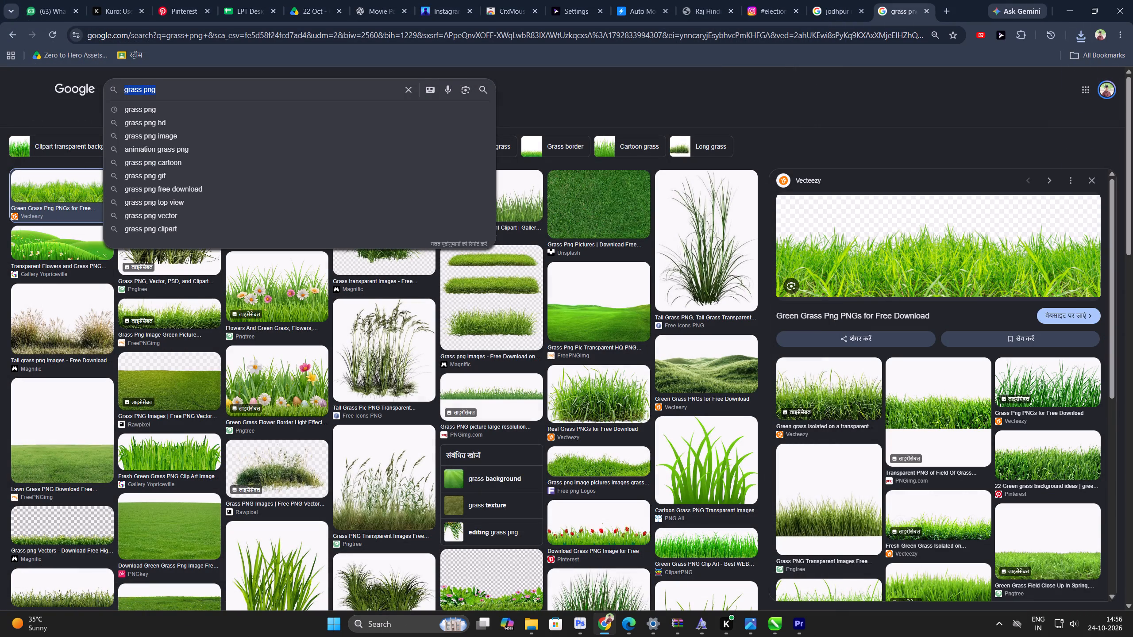
text(sky background)
key(space)
key(Return)
click(91, 201)
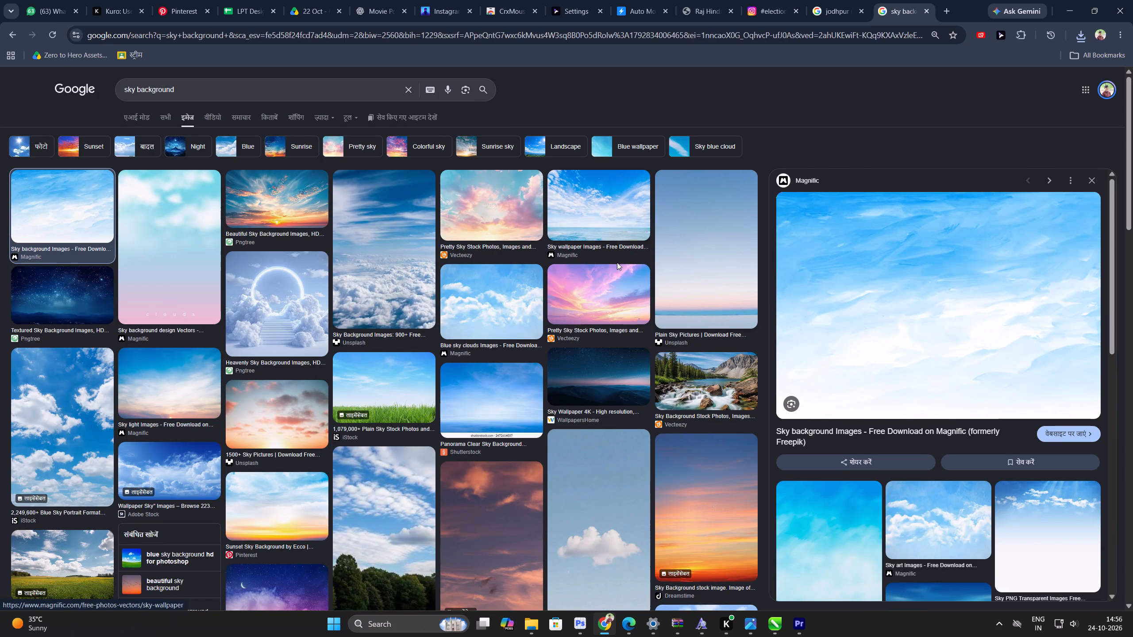
click(400, 370)
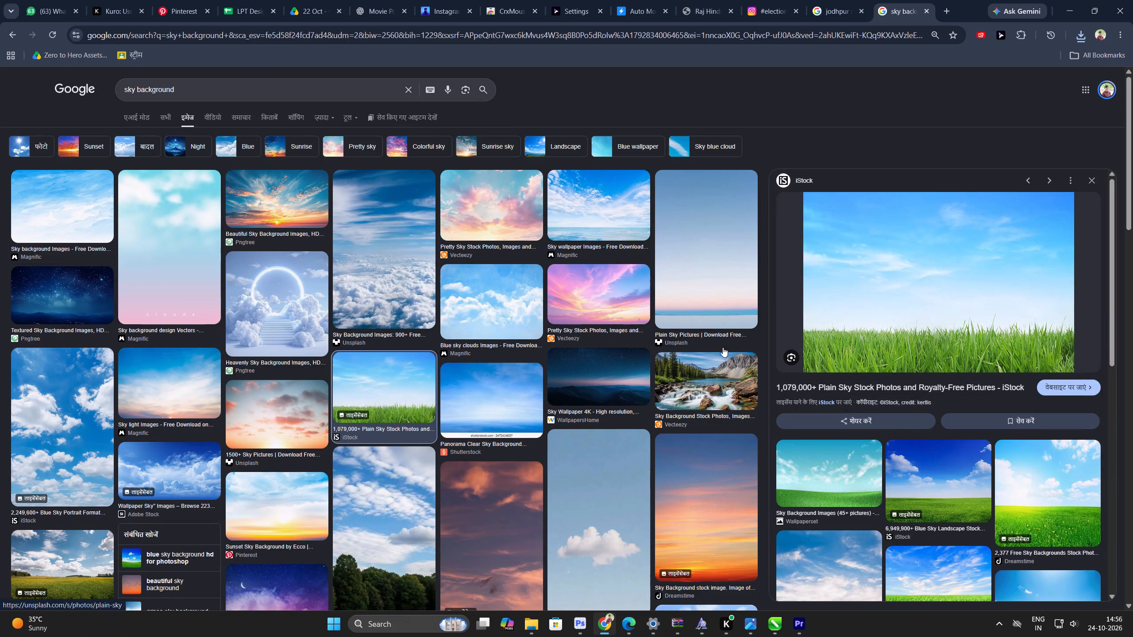
right_click(922, 264)
click(1008, 441)
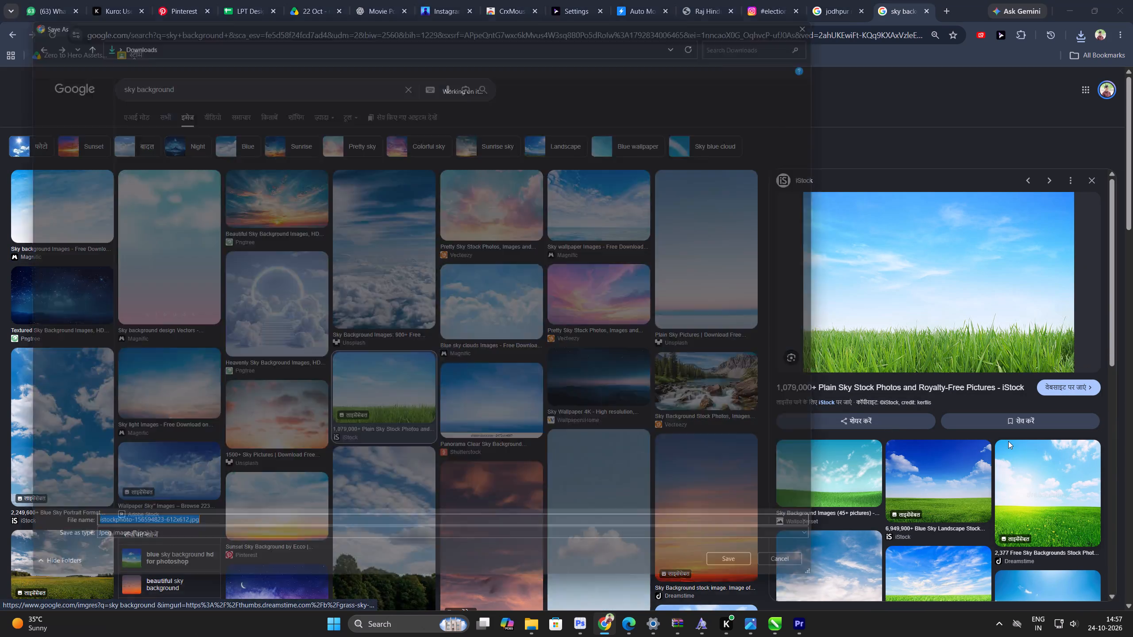
key(Return)
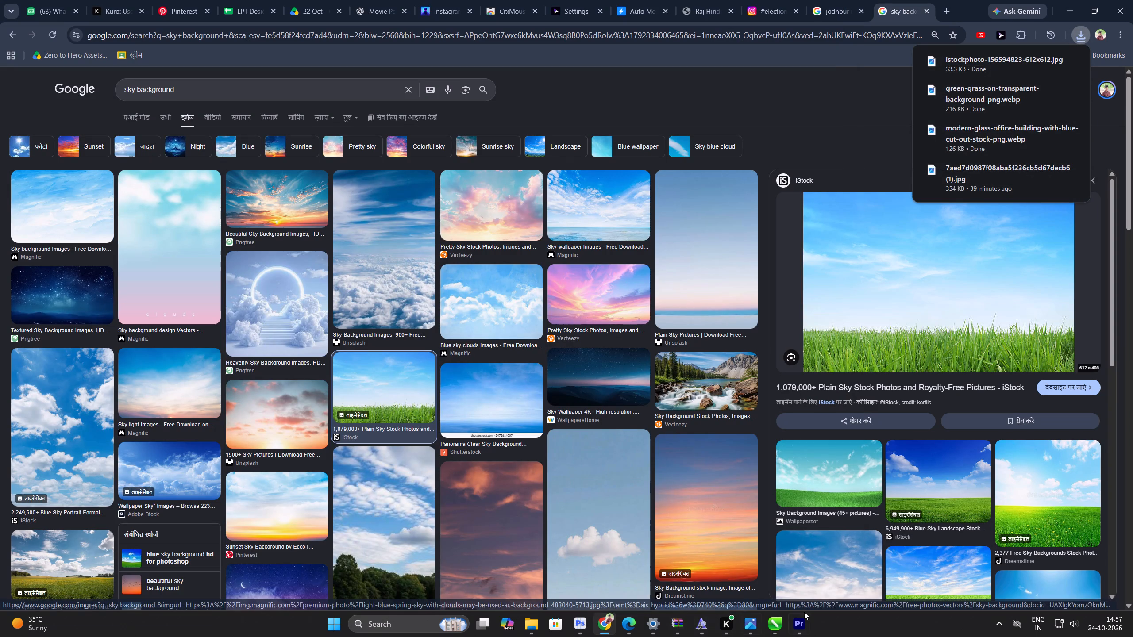
Switch to Adobe Premiere and import the sky, green grass and glass office building images from Downloads into the day 1 project.
click(807, 629)
click(796, 625)
key(ctrl+0)
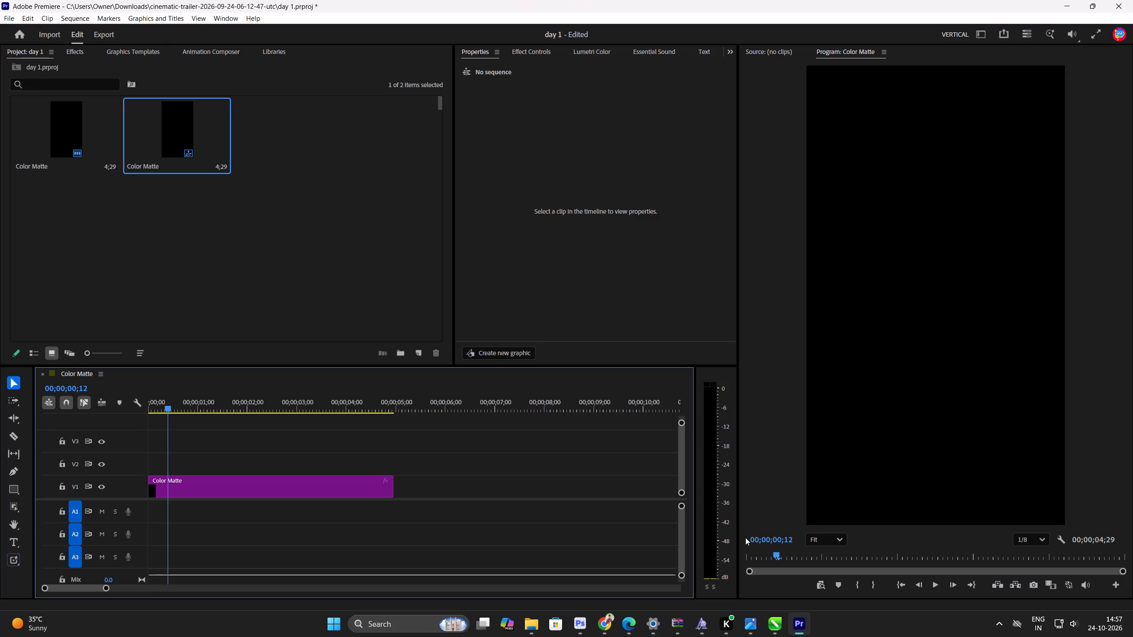
key(ctrl+i)
scroll(745, 537, up, 1)
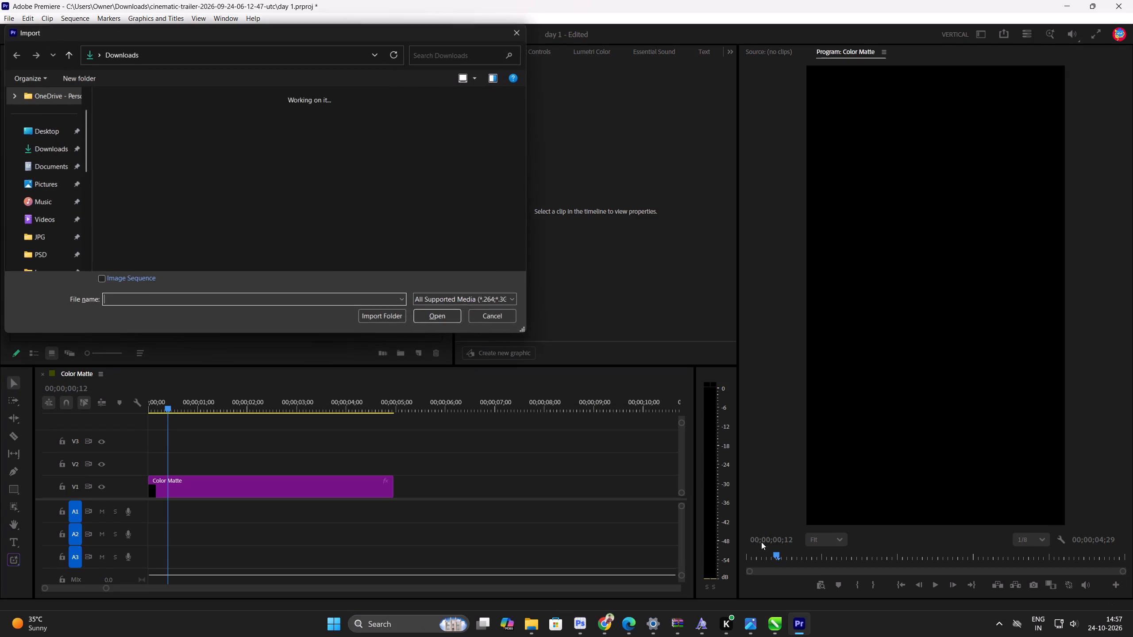
click(50, 150)
click(200, 177)
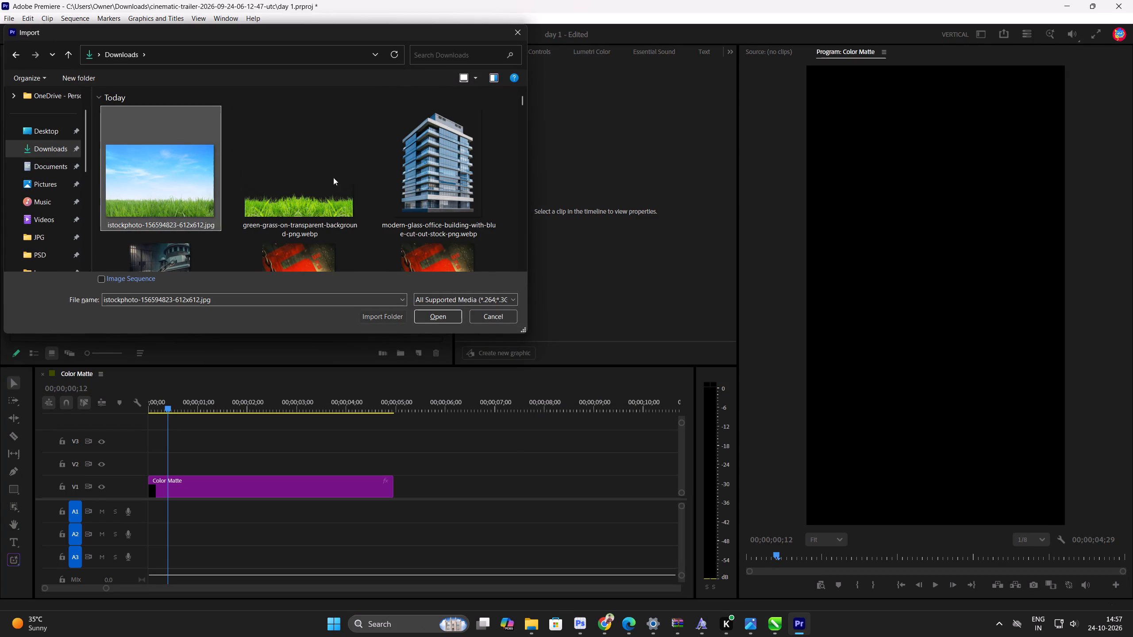
scroll(429, 178, down, 1)
scroll(378, 175, up, 1)
shift+click(478, 162)
key(Return)
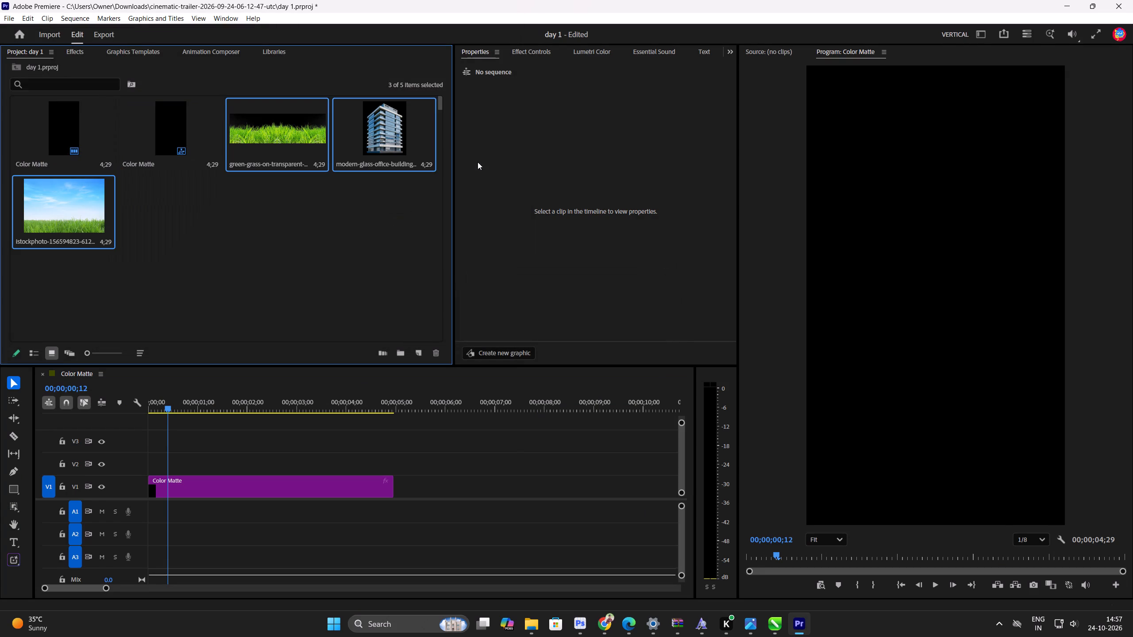
Place the sky image on track V2 at the start of the Color Matte sequence.
drag(189, 289, 179, 288)
drag(78, 206, 143, 458)
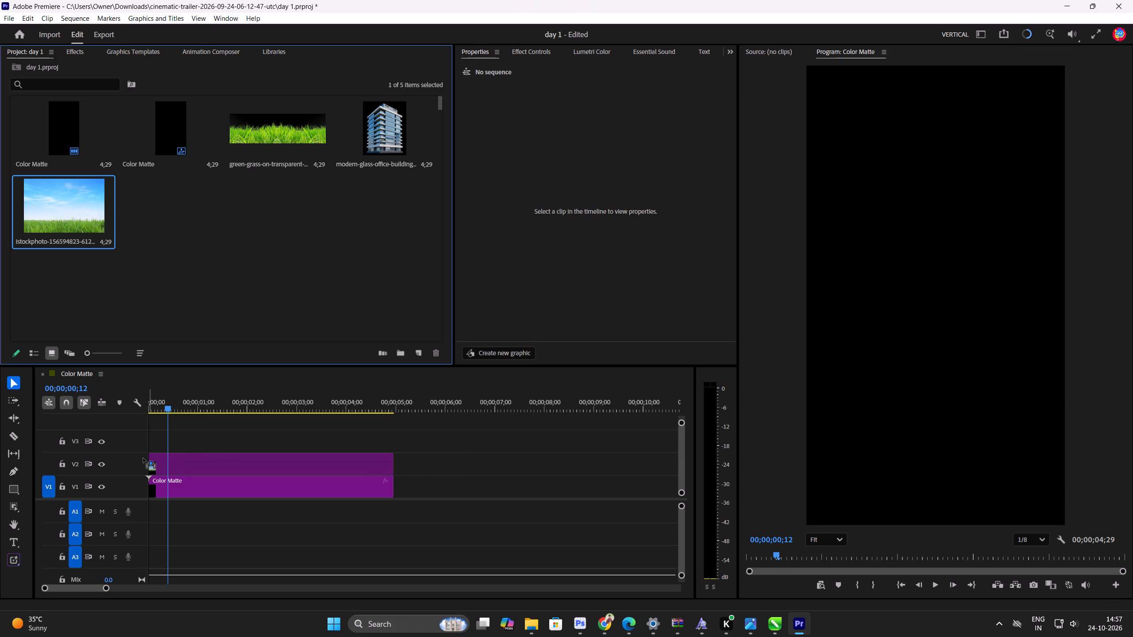
drag(143, 458, 142, 458)
With the playhead at the sequence start, scale the sky clip to about 1043% so it fills the vertical frame.
drag(189, 403, 90, 407)
click(201, 464)
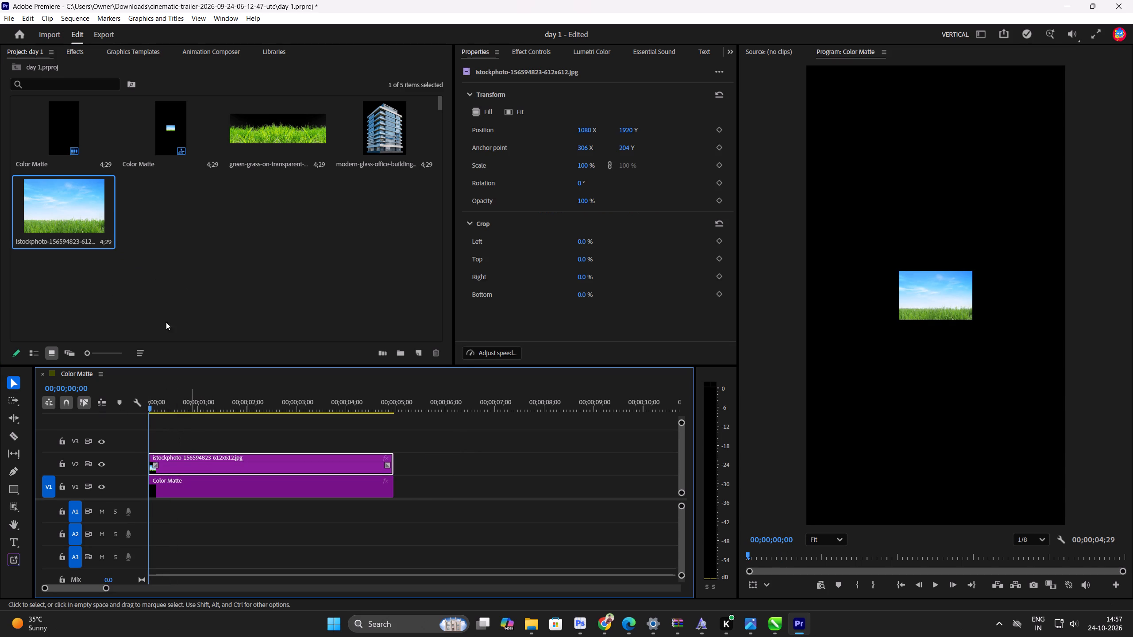
drag(583, 164, 777, 183)
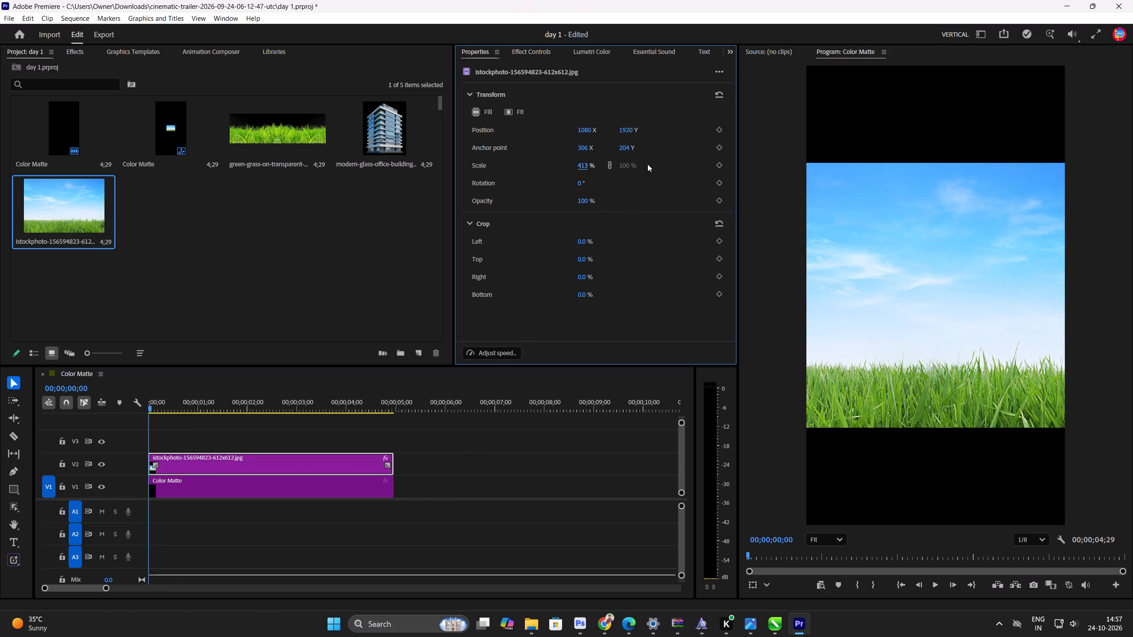
drag(585, 165, 1006, 236)
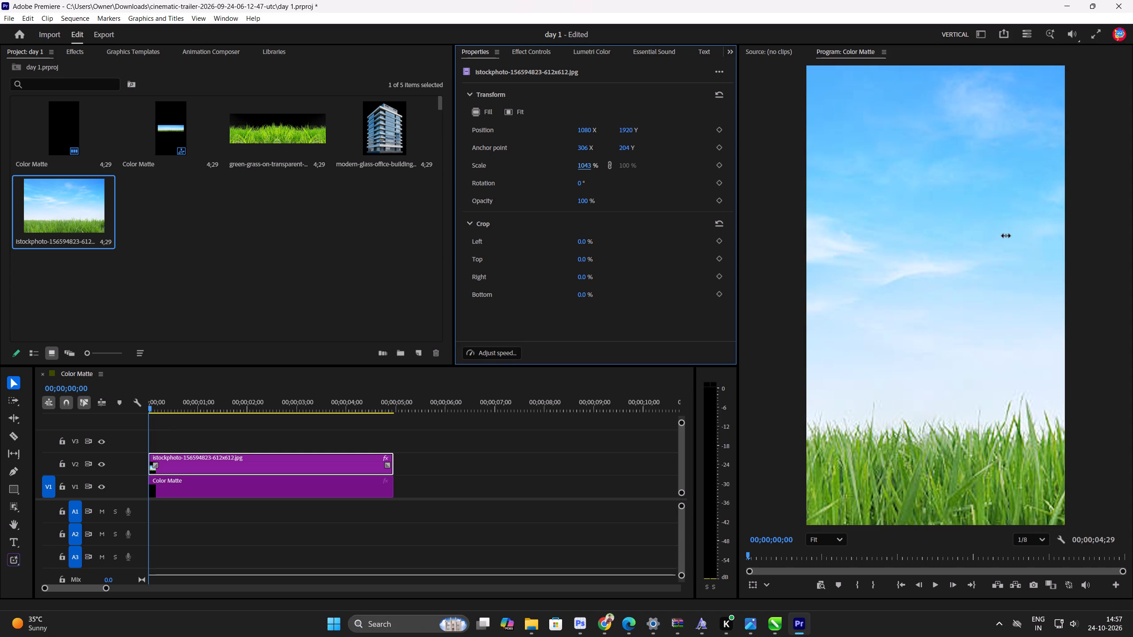
drag(1006, 236, 1007, 236)
Place the office building image on V3 starting about half a second in and trim its end to match the sky clip.
drag(389, 130, 146, 441)
drag(174, 442, 203, 439)
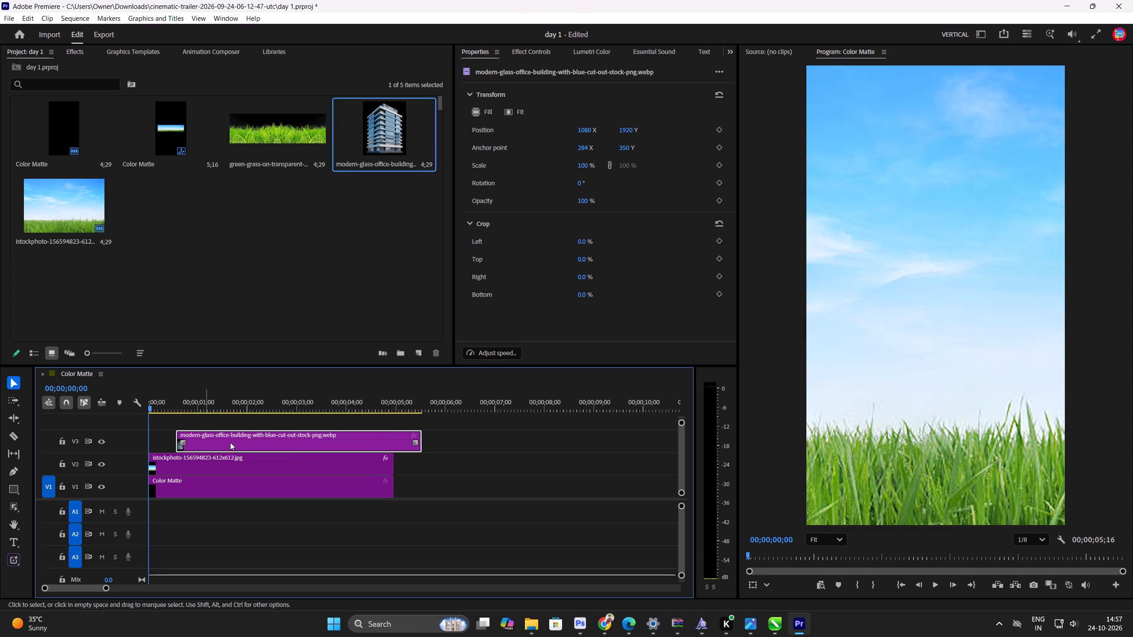
drag(420, 439, 391, 444)
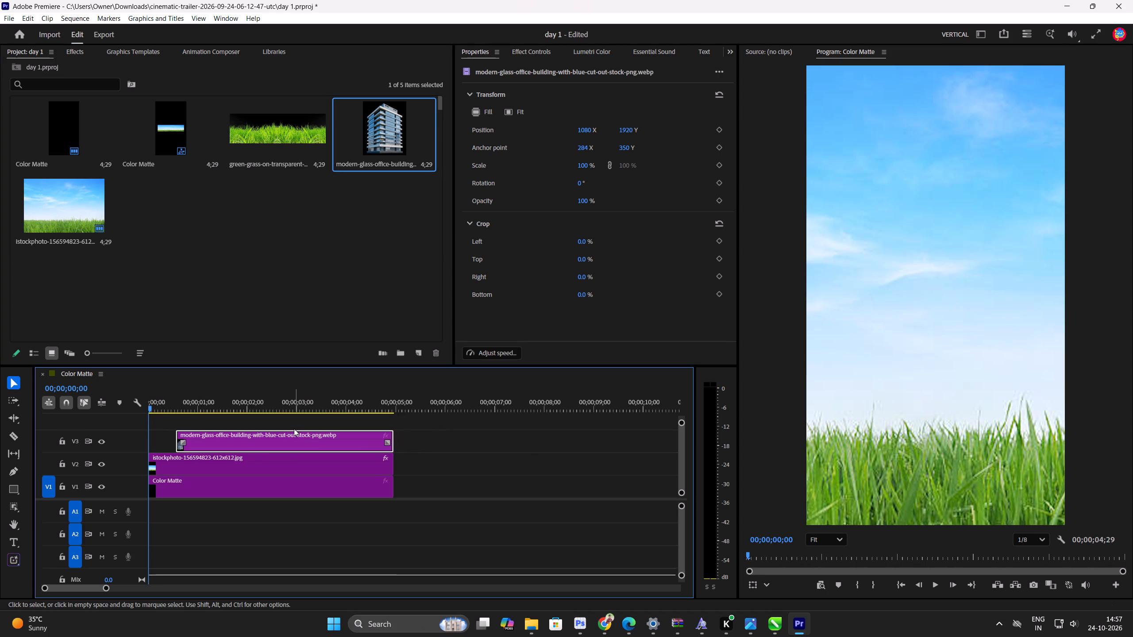
With the playhead at 00;00;01;13, scale the office building clip to 387%.
drag(200, 397, 220, 405)
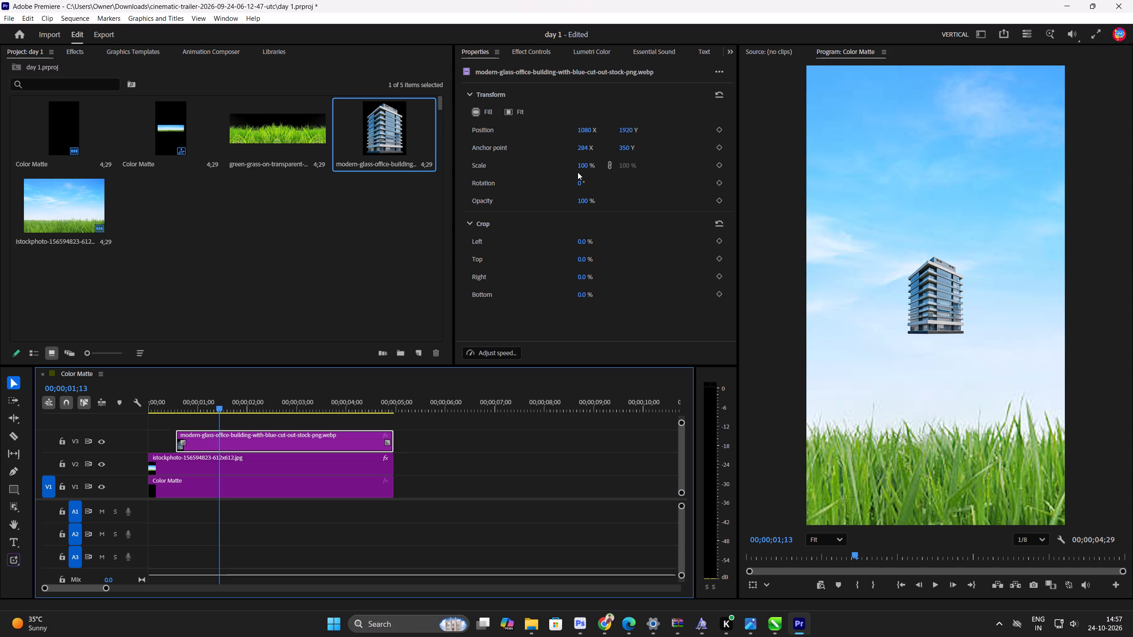
drag(580, 165, 776, 201)
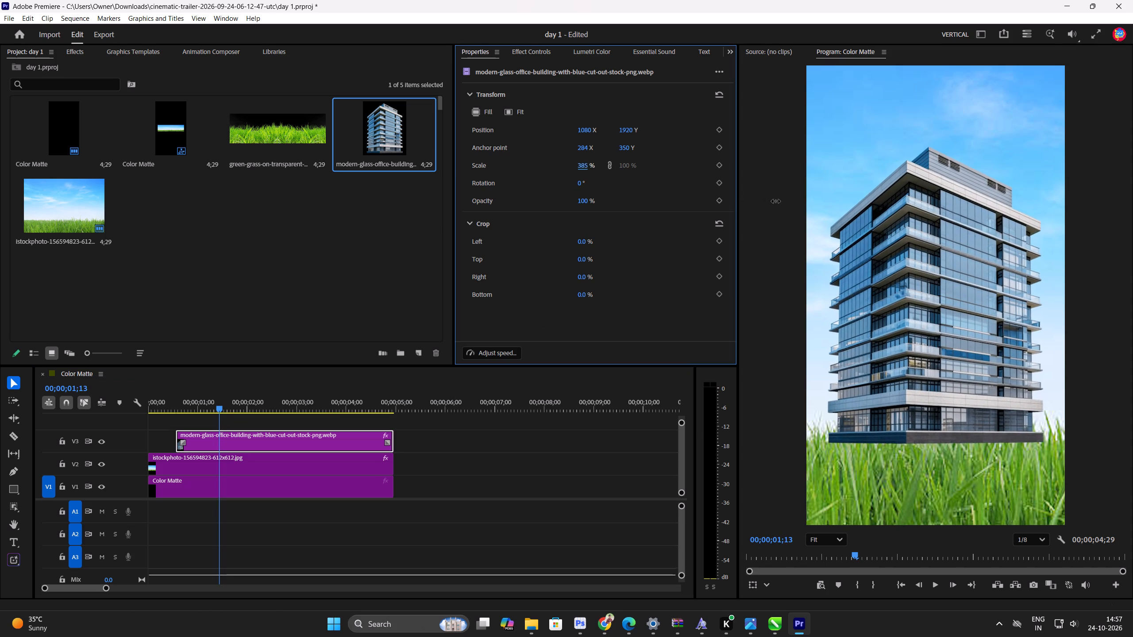
drag(776, 201, 776, 201)
Place the green grass image on a new track V4 above the building, starting slightly before the building clip.
drag(247, 130, 185, 394)
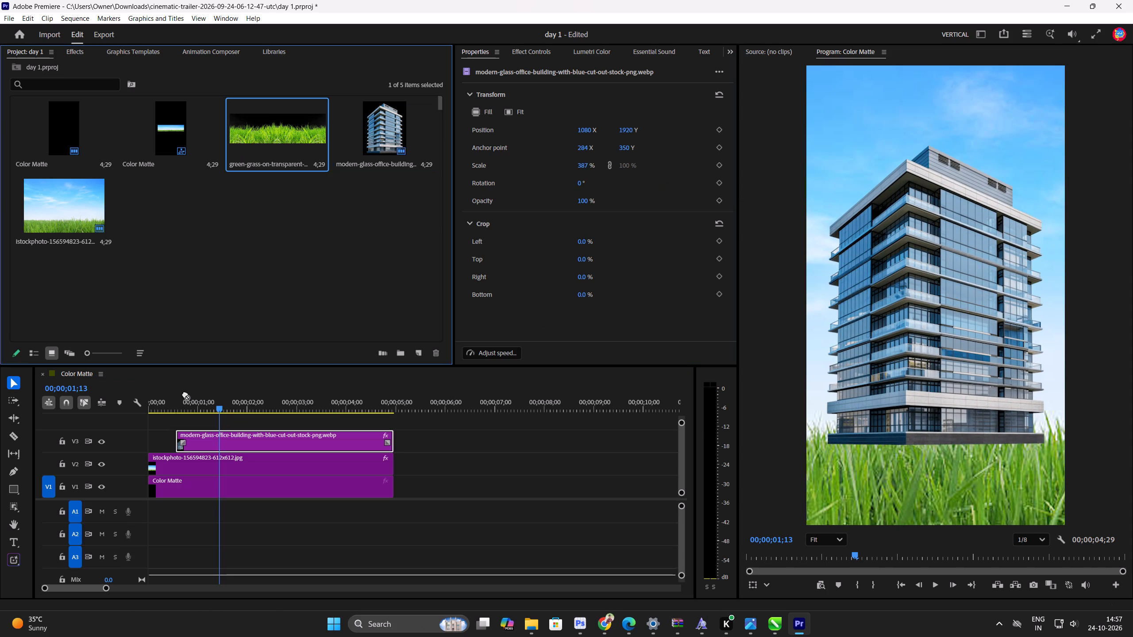
drag(185, 394, 161, 428)
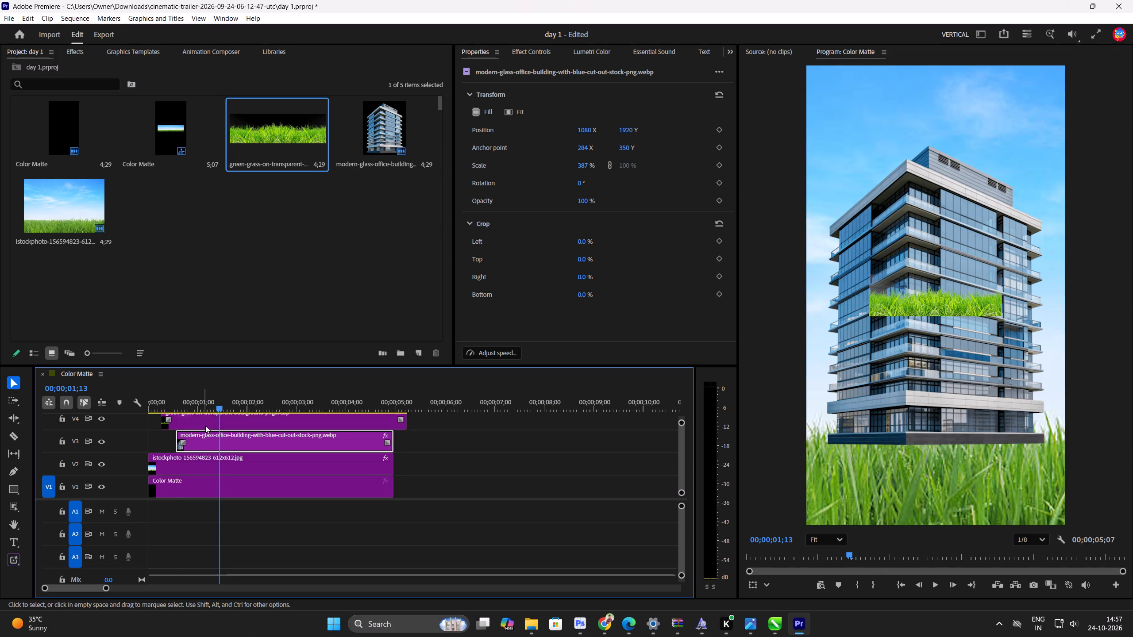
Scale the green grass clip on V4 to 294% so it spans the frame width.
click(205, 426)
drag(585, 165, 740, 187)
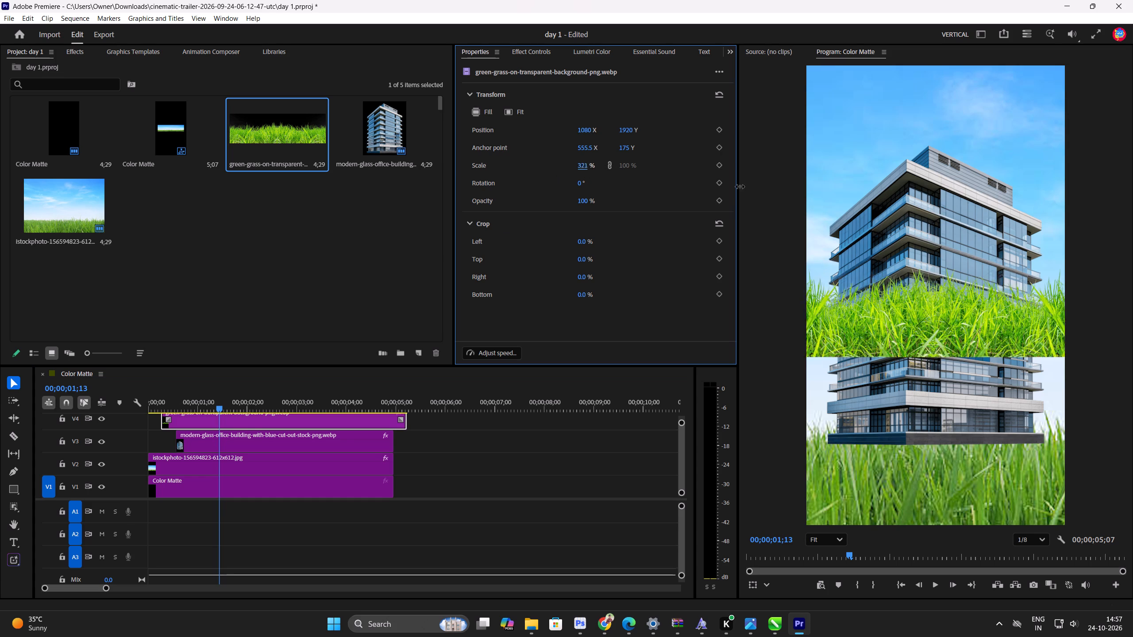
drag(740, 187, 723, 194)
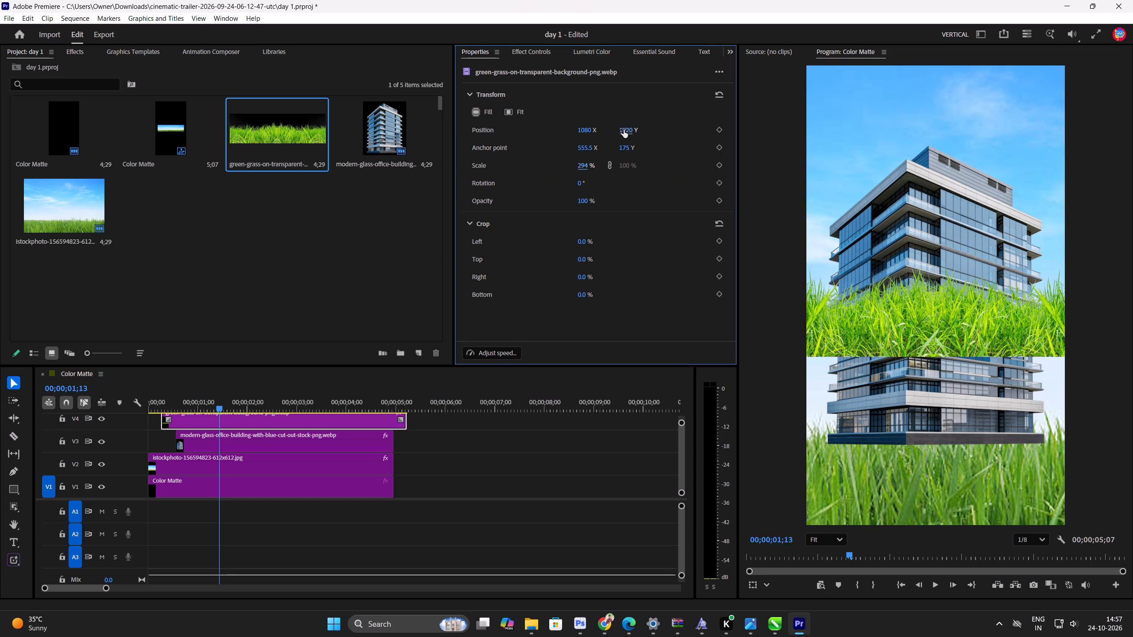
Increase the grass clip's vertical position until the grass sits along the bottom edge of the frame.
click(627, 145)
drag(626, 128, 915, 192)
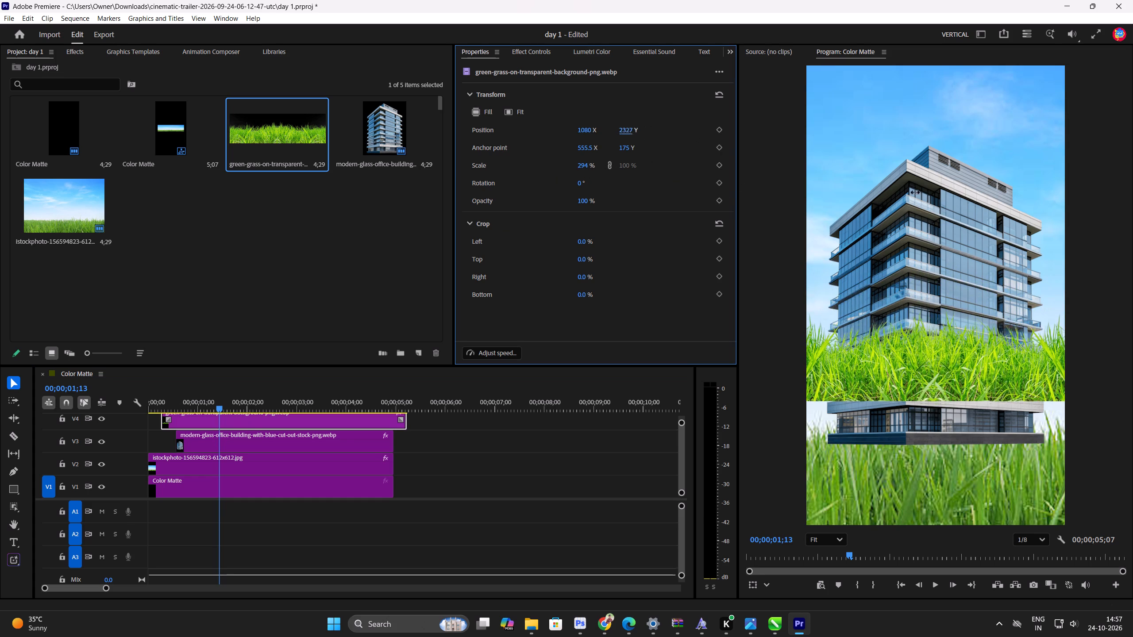
drag(915, 192, 1132, 253)
drag(623, 127, 831, 158)
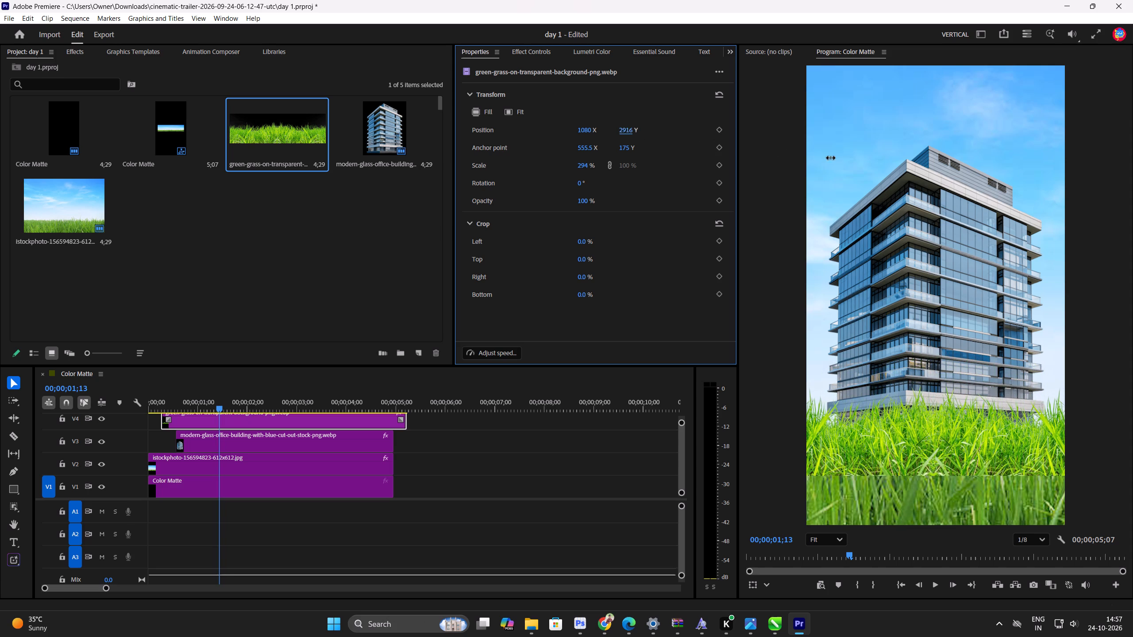
drag(831, 158, 996, 191)
drag(629, 127, 734, 142)
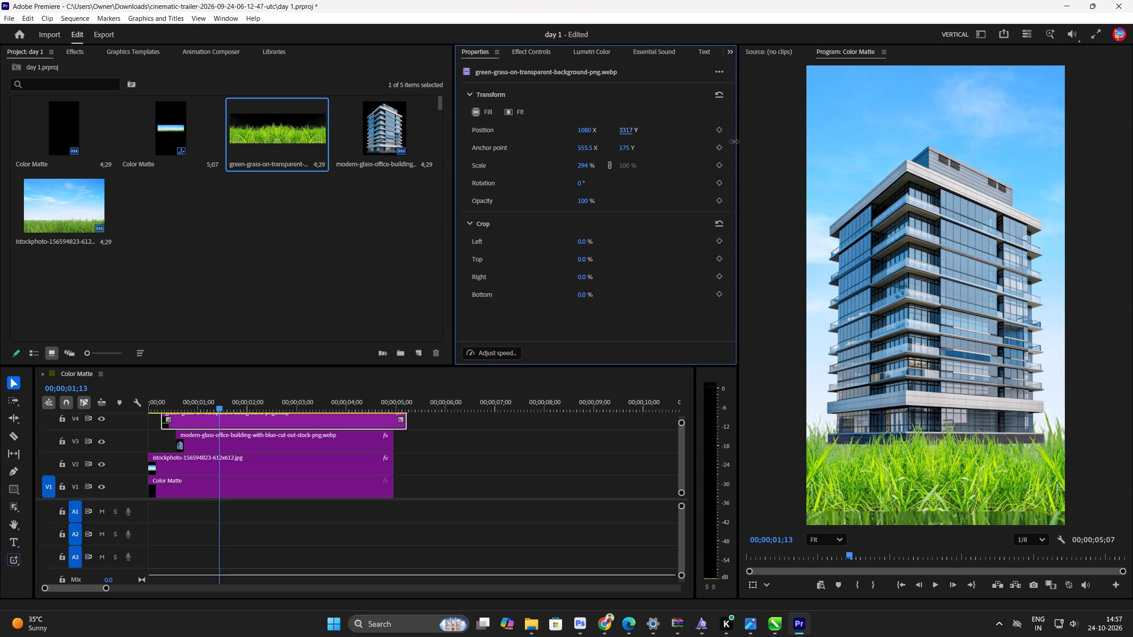
drag(734, 142, 761, 153)
Set the building clip's anchor point Y to 257 so its base sits behind the foreground grass.
click(295, 436)
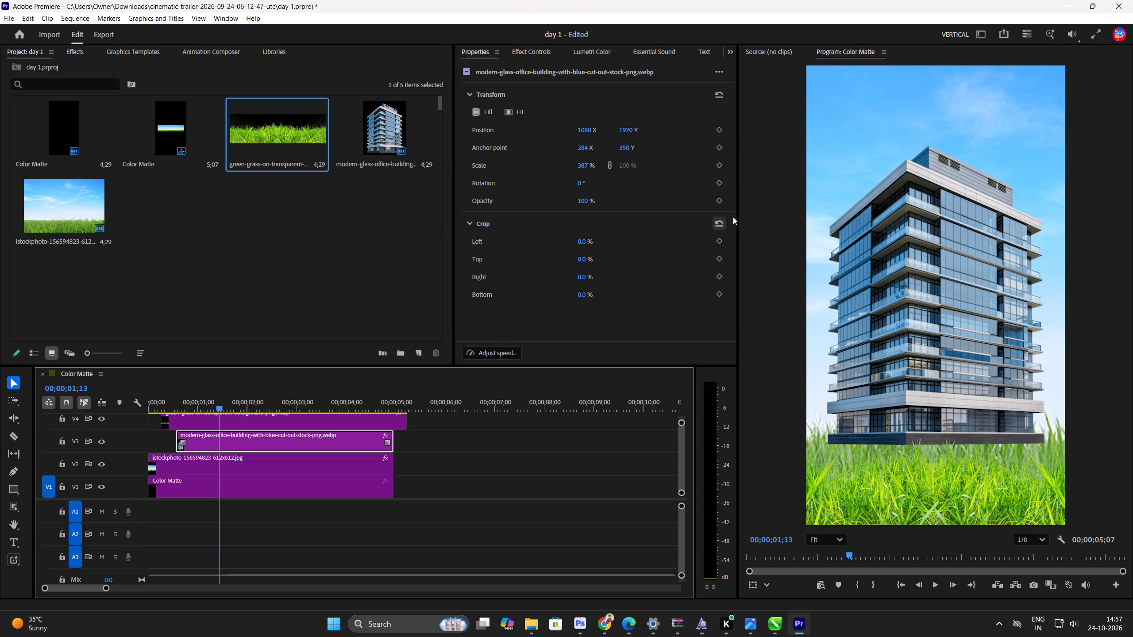
drag(624, 146, 531, 176)
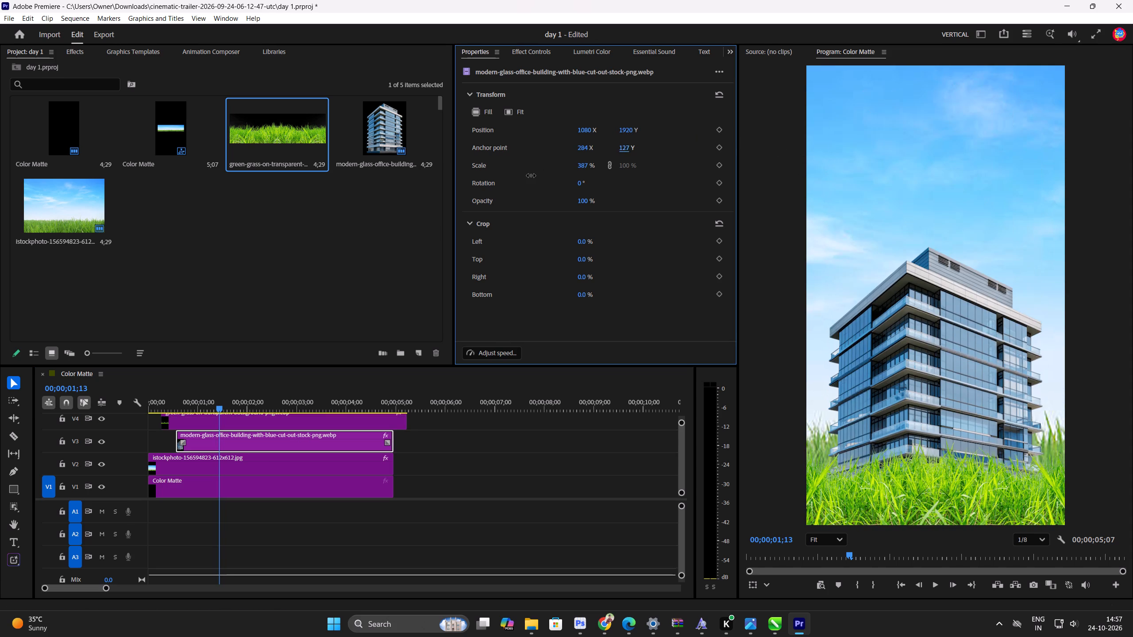
drag(531, 176, 610, 183)
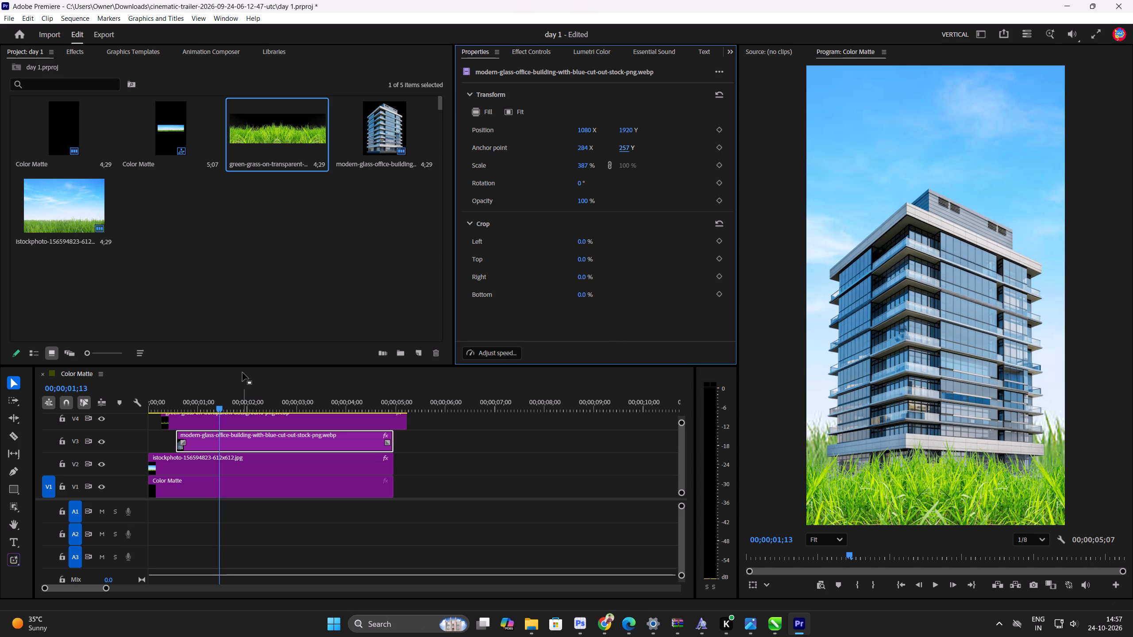
Play back the composition from the start of the sequence to review the layered clips.
drag(211, 408, 120, 420)
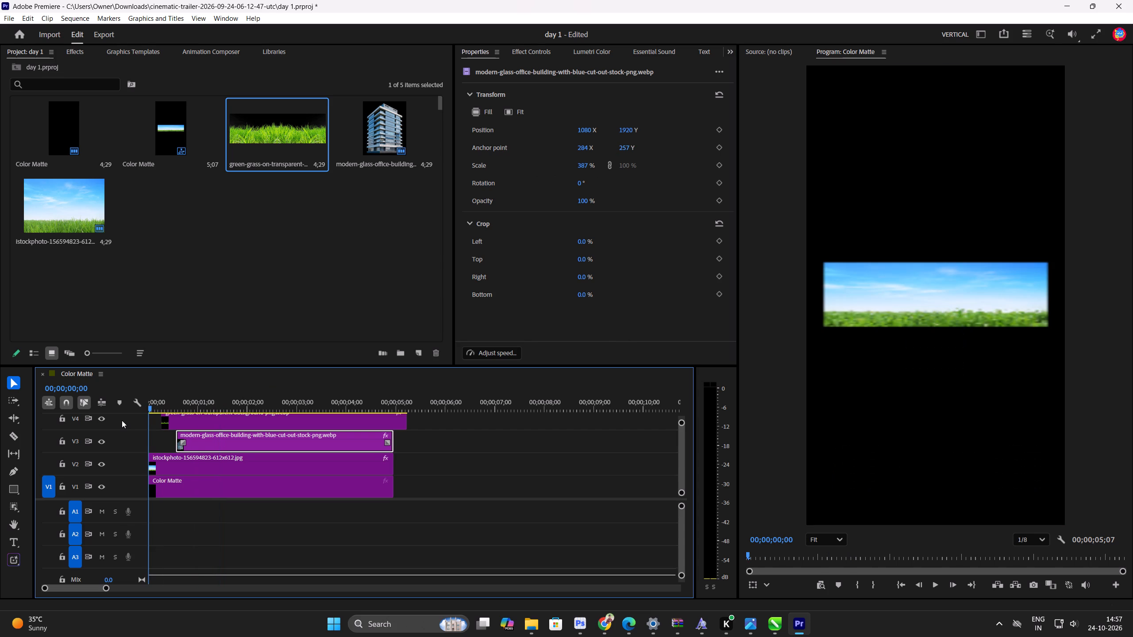
key(space)
key(space)
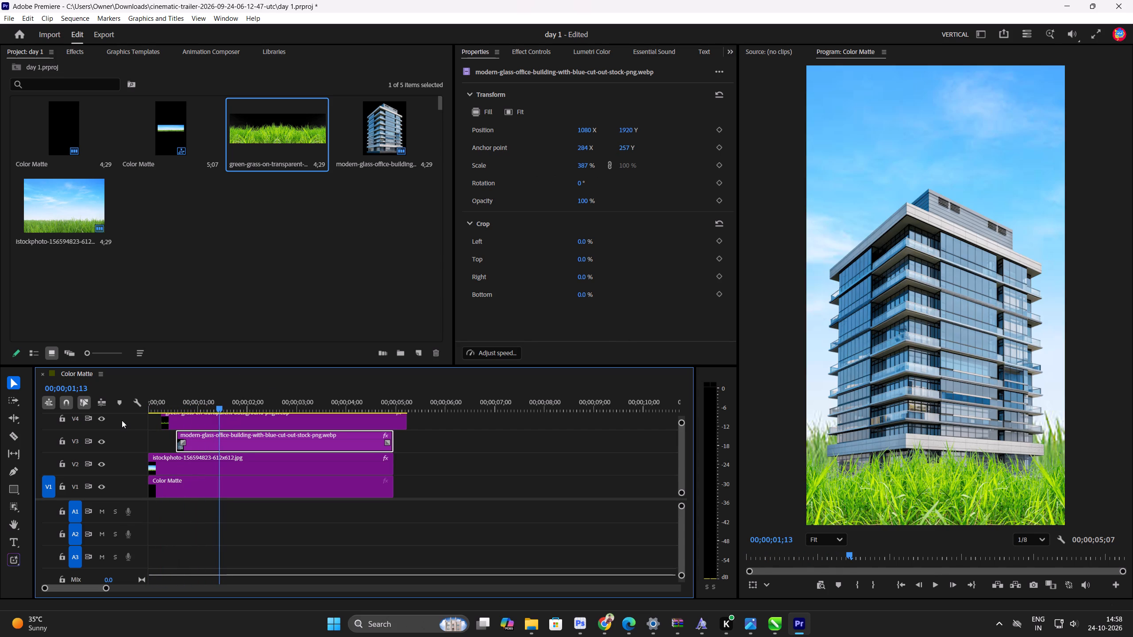
Set the program monitor's playback resolution to Full.
drag(206, 406, 172, 406)
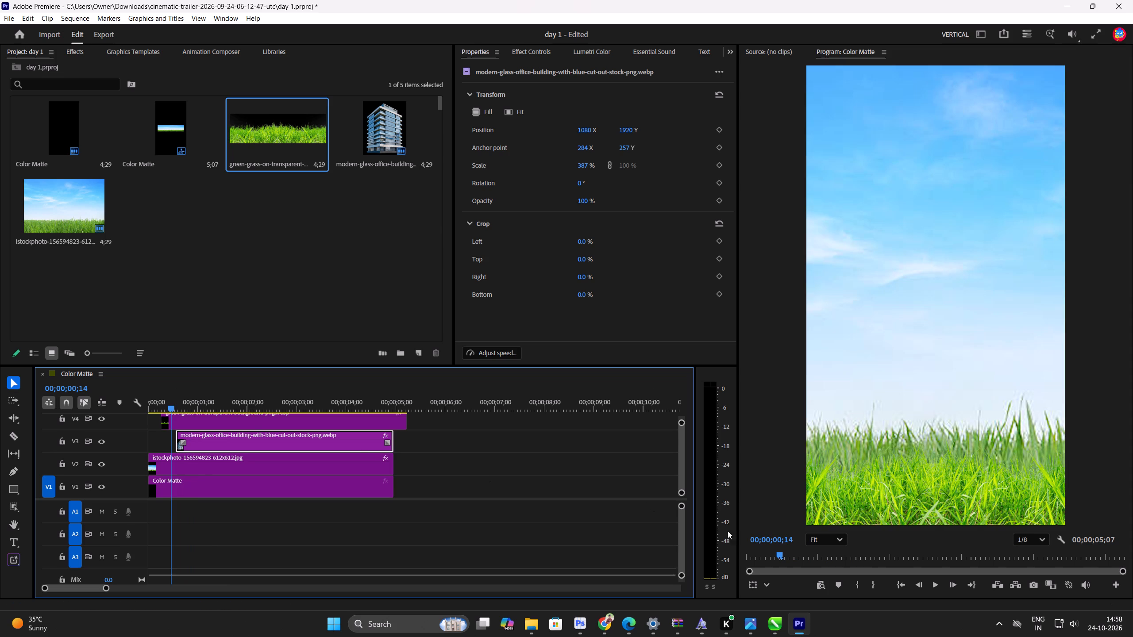
click(1027, 543)
click(1047, 473)
Play the sequence again from its beginning to review the composition at full playback resolution.
key(space)
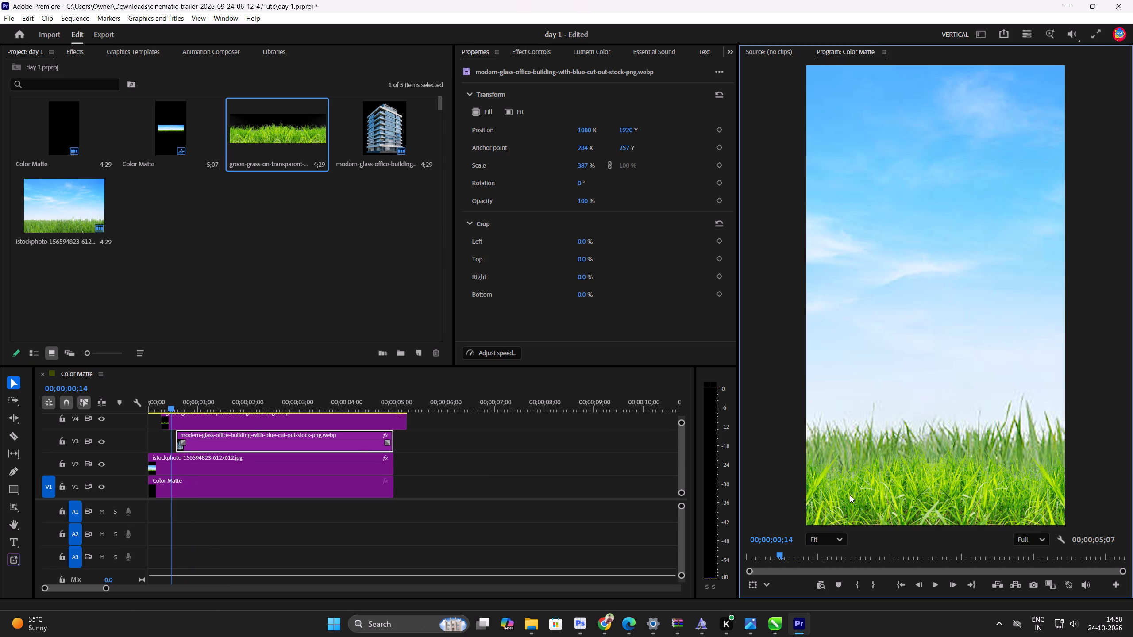
key(space)
drag(205, 407, 126, 405)
key(space)
key(space)
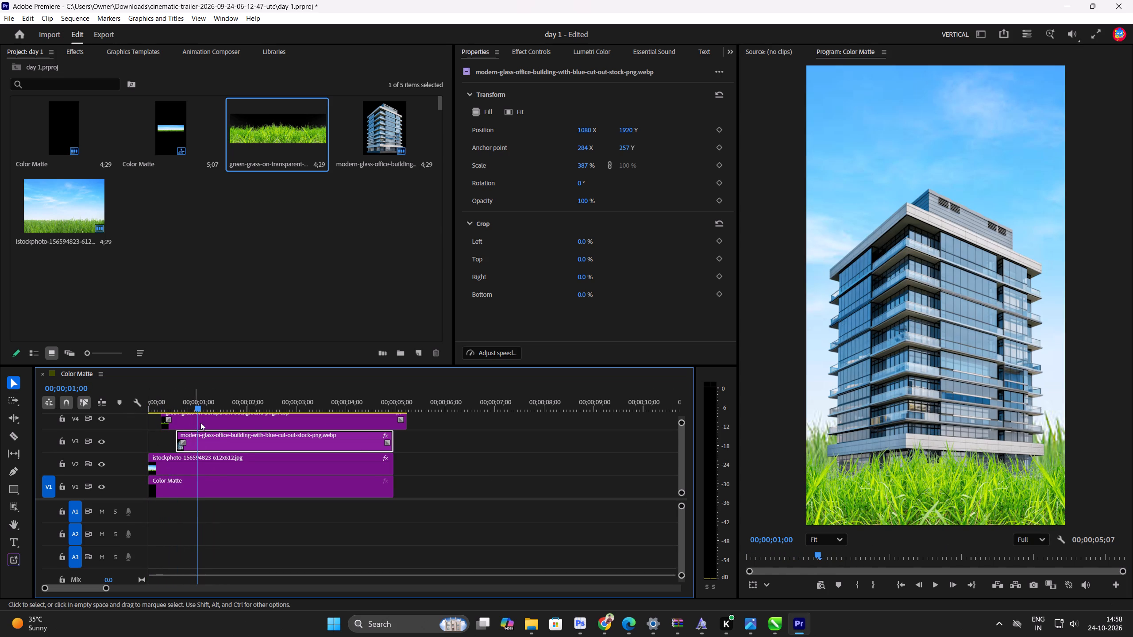
Move the grass clip on V4 to the very start of the sequence, aligned with the sky clip.
drag(233, 419, 186, 419)
Enable Position keyframing on the building clip at 00;00;00;17 and raise its Y value to 4577, hiding the building below the frame.
click(197, 443)
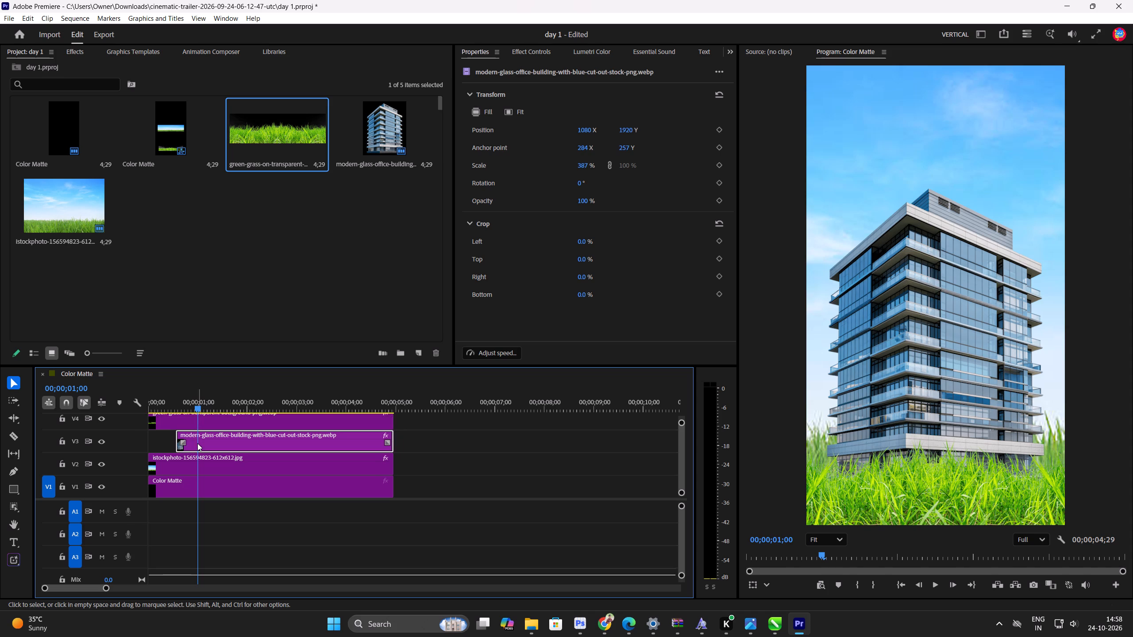
click(72, 55)
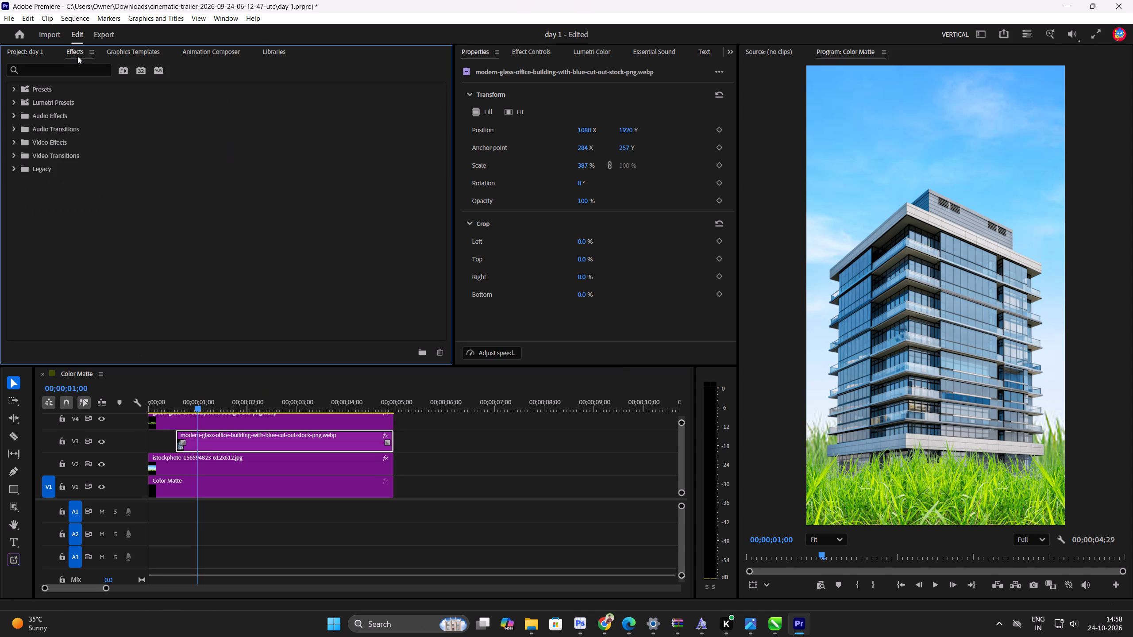
click(121, 48)
click(552, 50)
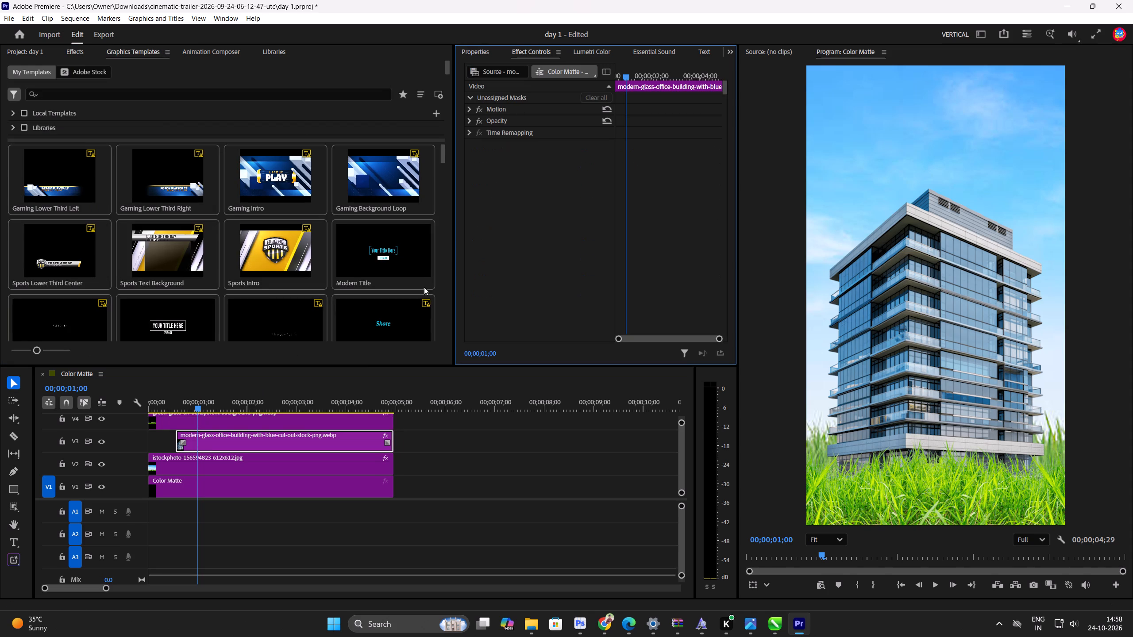
drag(201, 404, 204, 408)
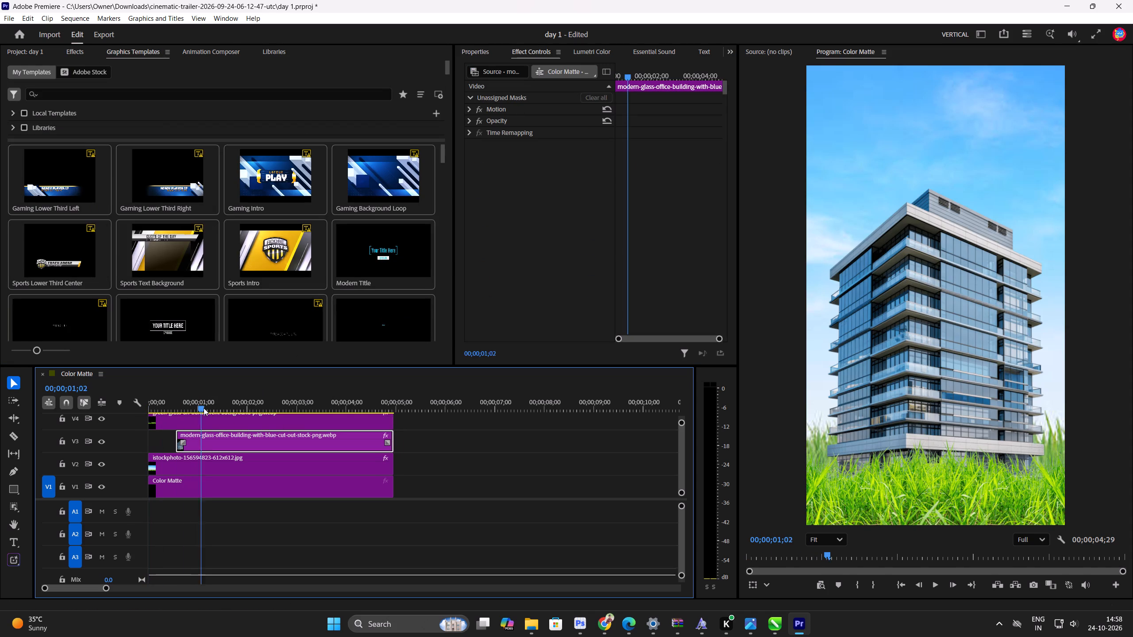
drag(204, 408, 205, 408)
click(469, 113)
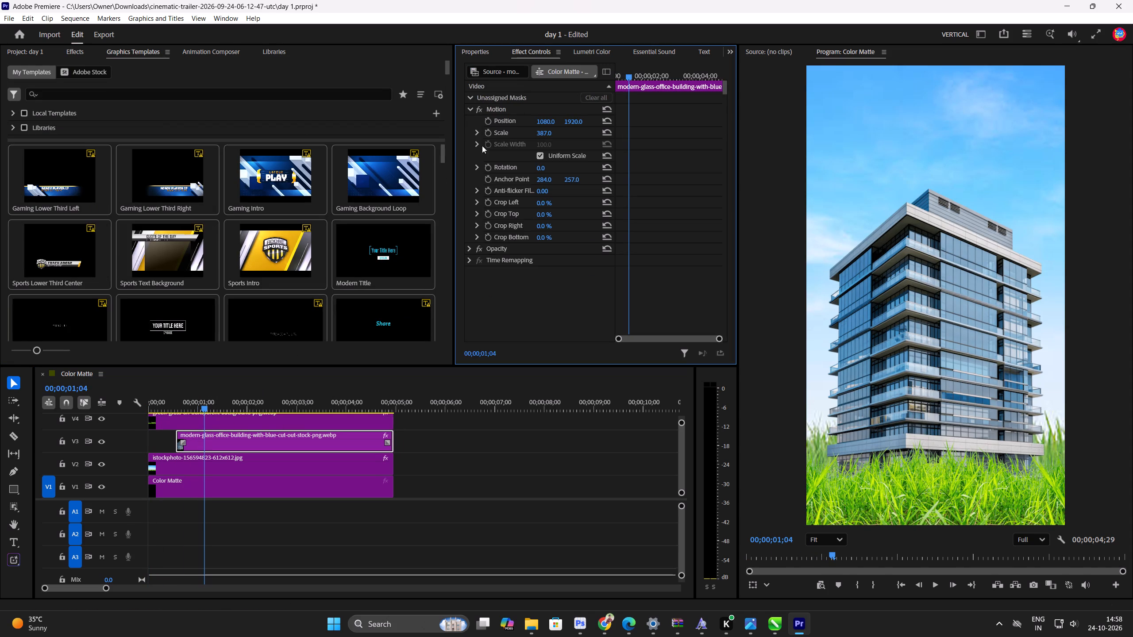
drag(206, 403, 197, 405)
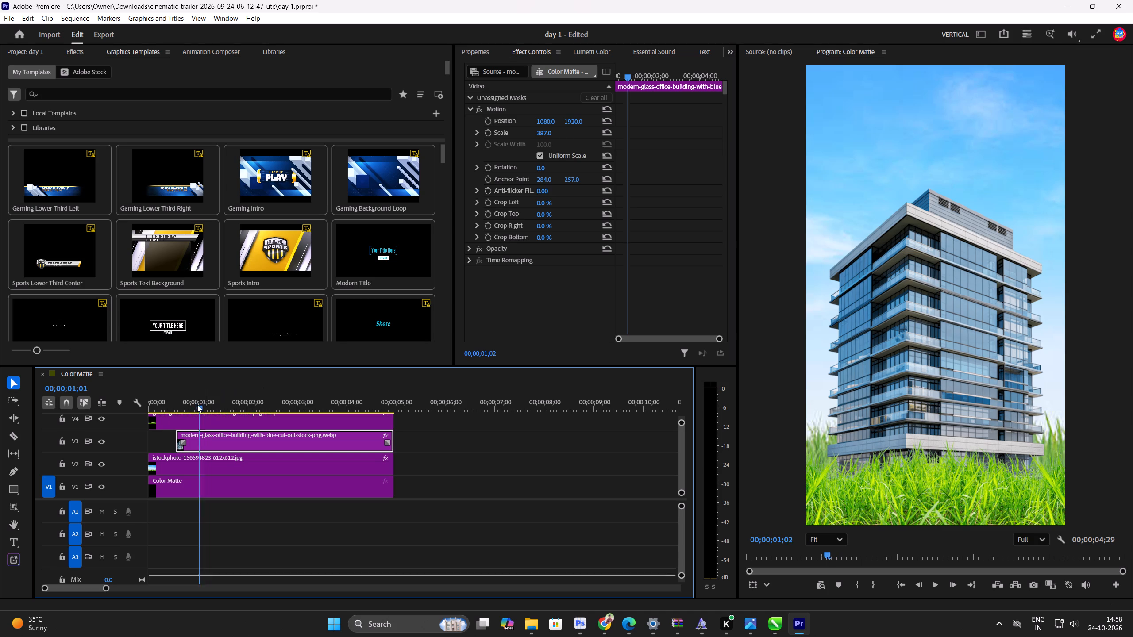
drag(197, 405, 179, 408)
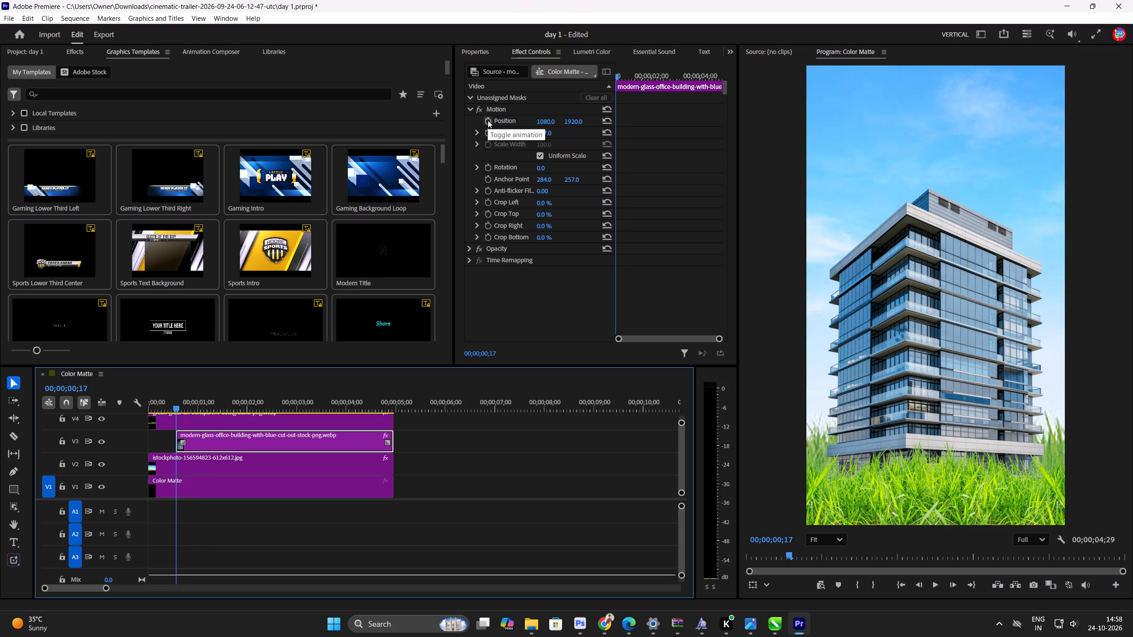
click(488, 120)
drag(572, 122, 690, 128)
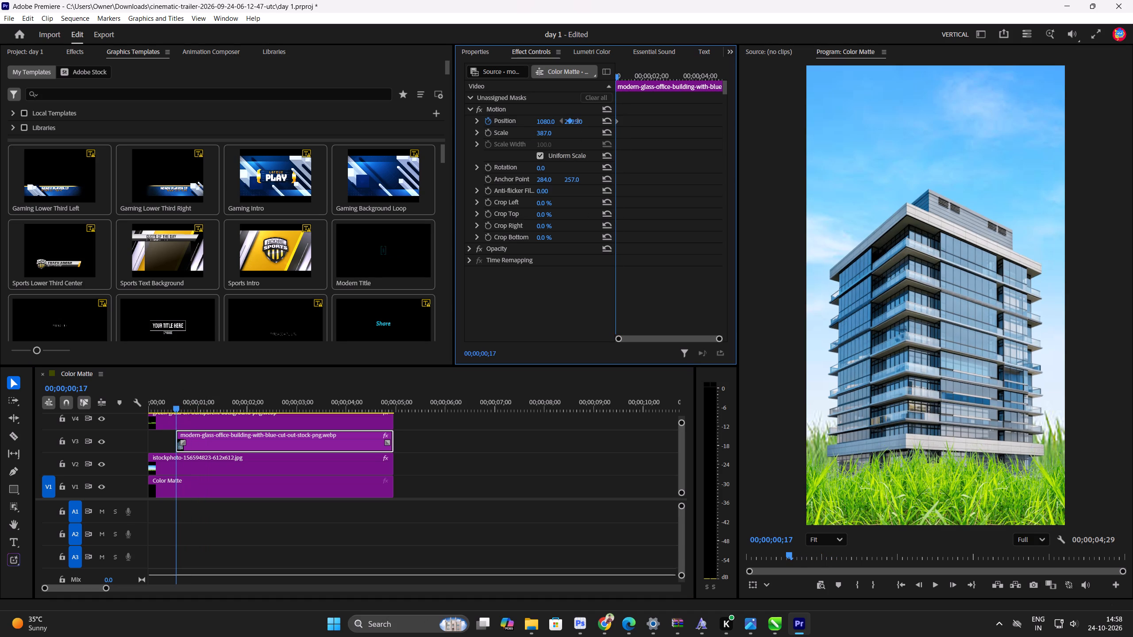
drag(690, 128, 861, 176)
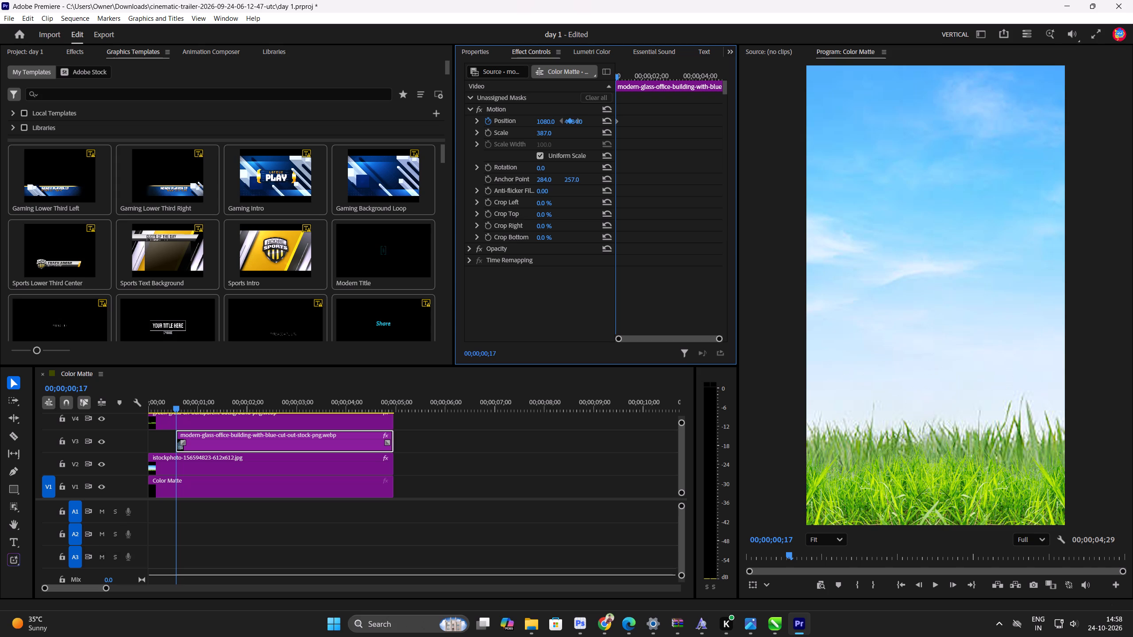
drag(861, 176, 909, 184)
Add a second Position keyframe to the building at 00;00;00;25 with Y set to 1901, so it rises out of the grass.
drag(177, 408, 185, 407)
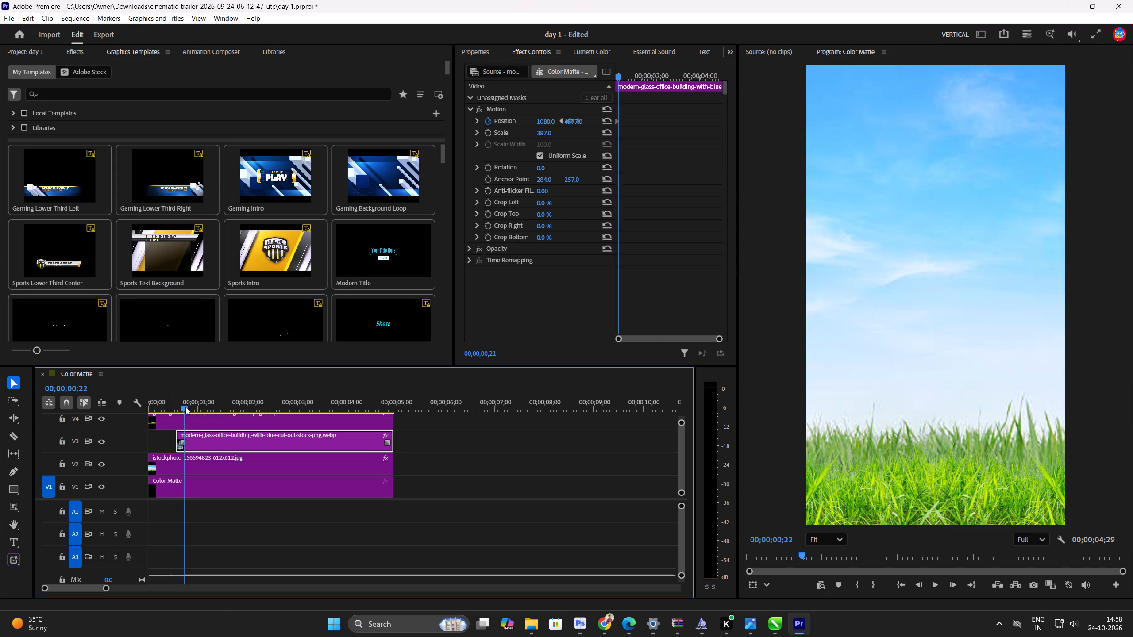
drag(185, 407, 191, 407)
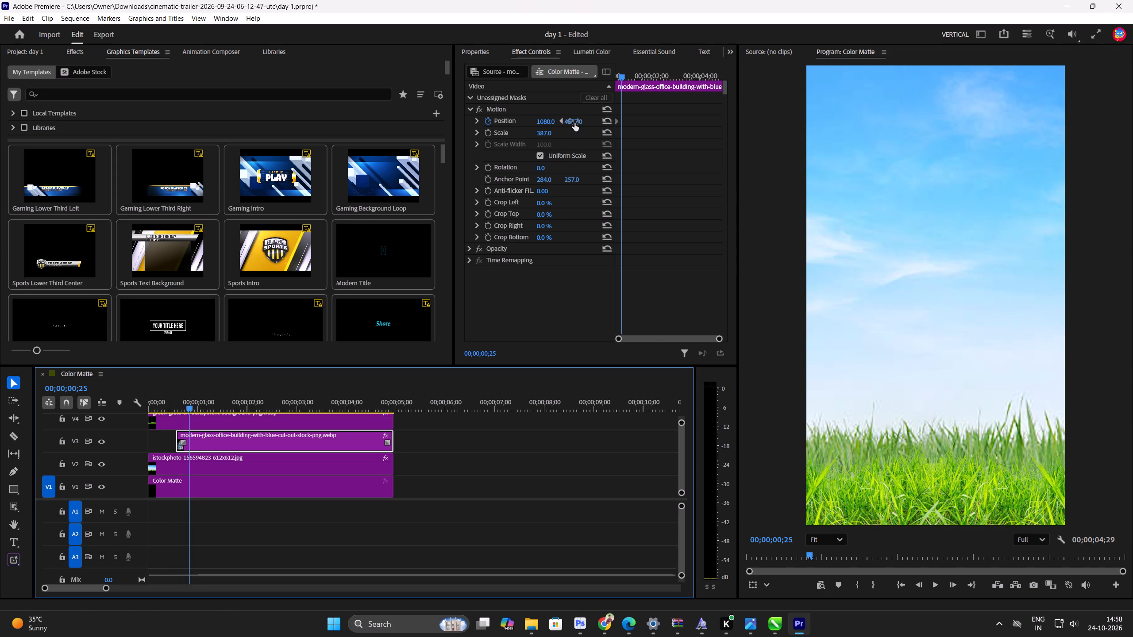
drag(574, 123, 505, 122)
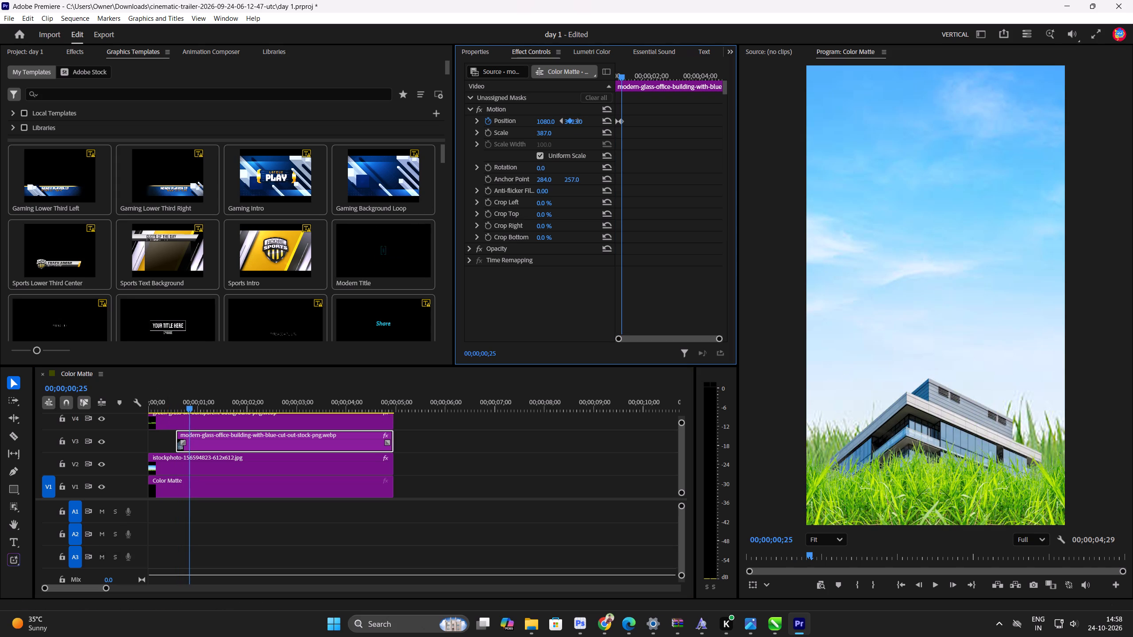
drag(505, 122, 149, 108)
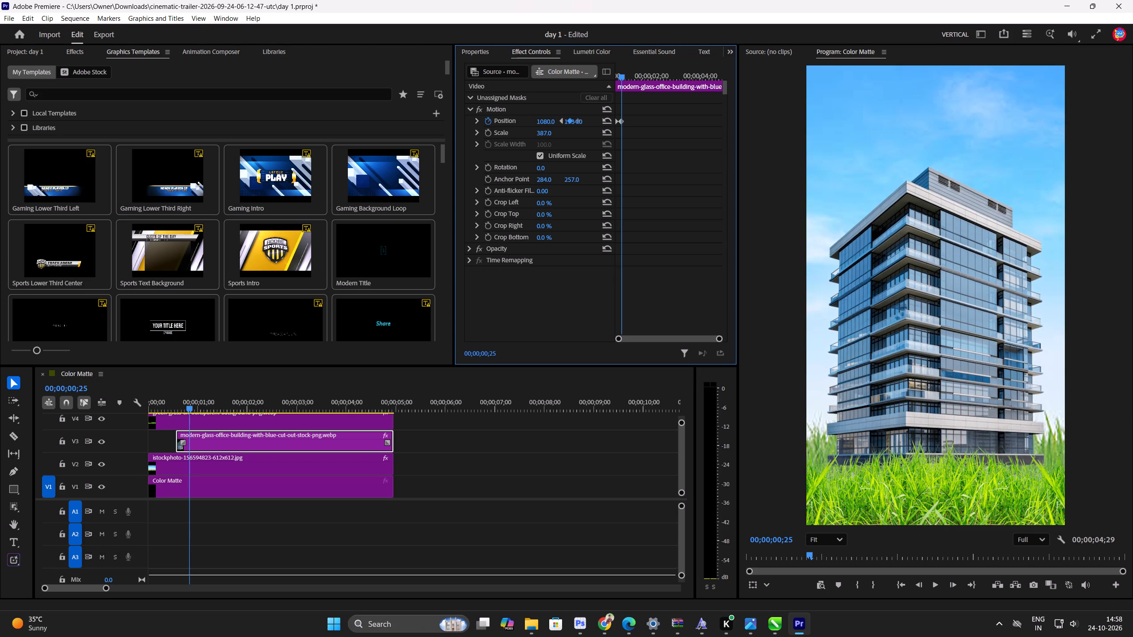
drag(149, 108, 243, 112)
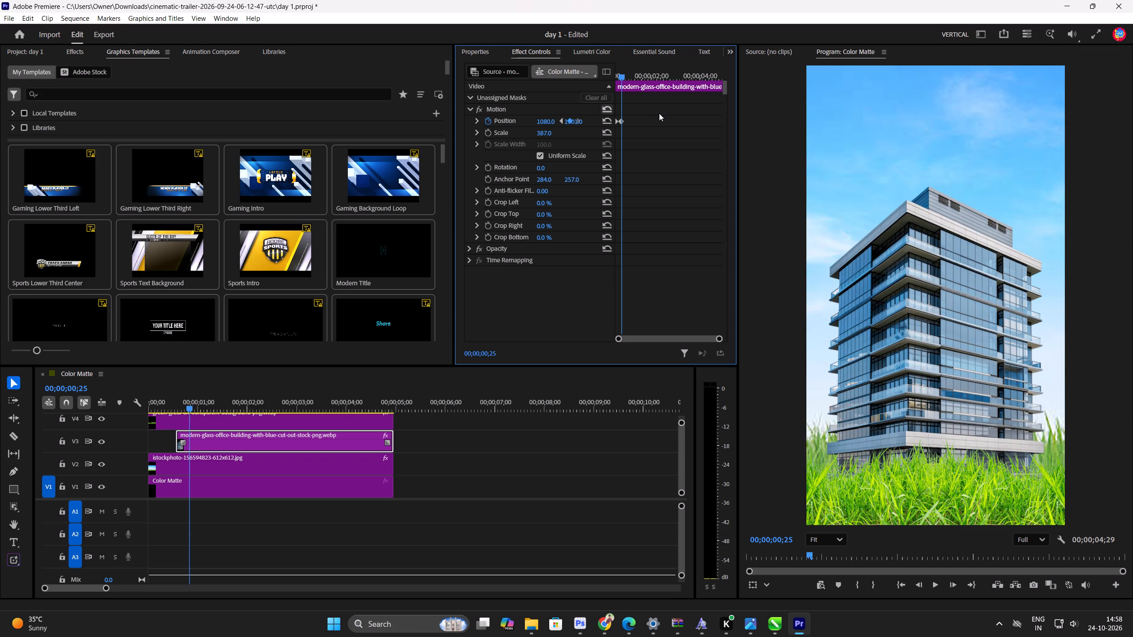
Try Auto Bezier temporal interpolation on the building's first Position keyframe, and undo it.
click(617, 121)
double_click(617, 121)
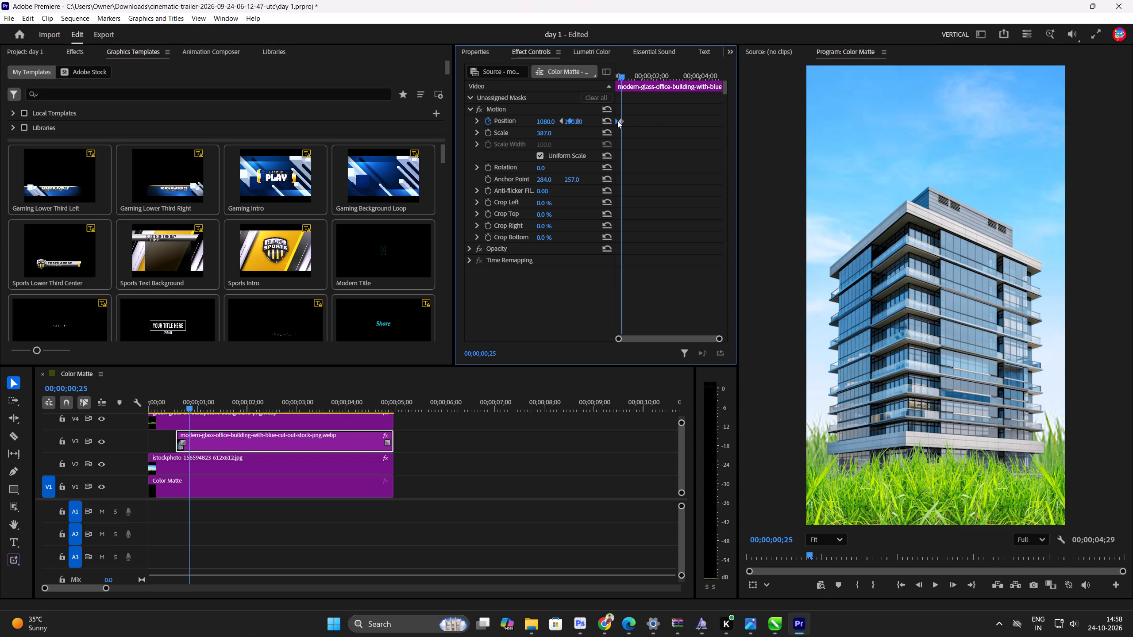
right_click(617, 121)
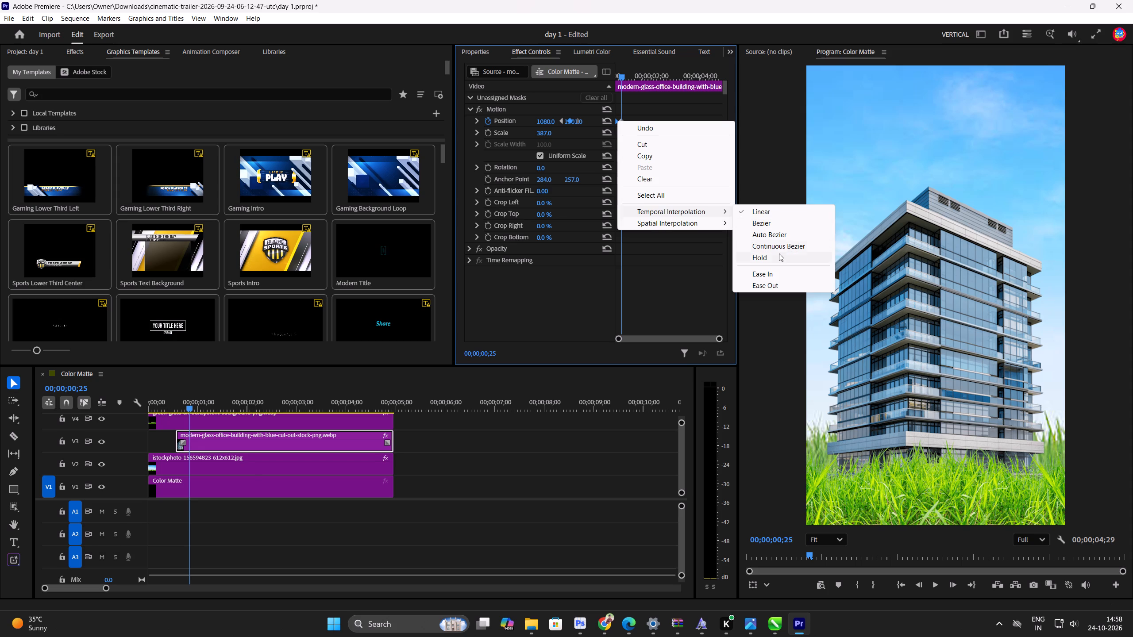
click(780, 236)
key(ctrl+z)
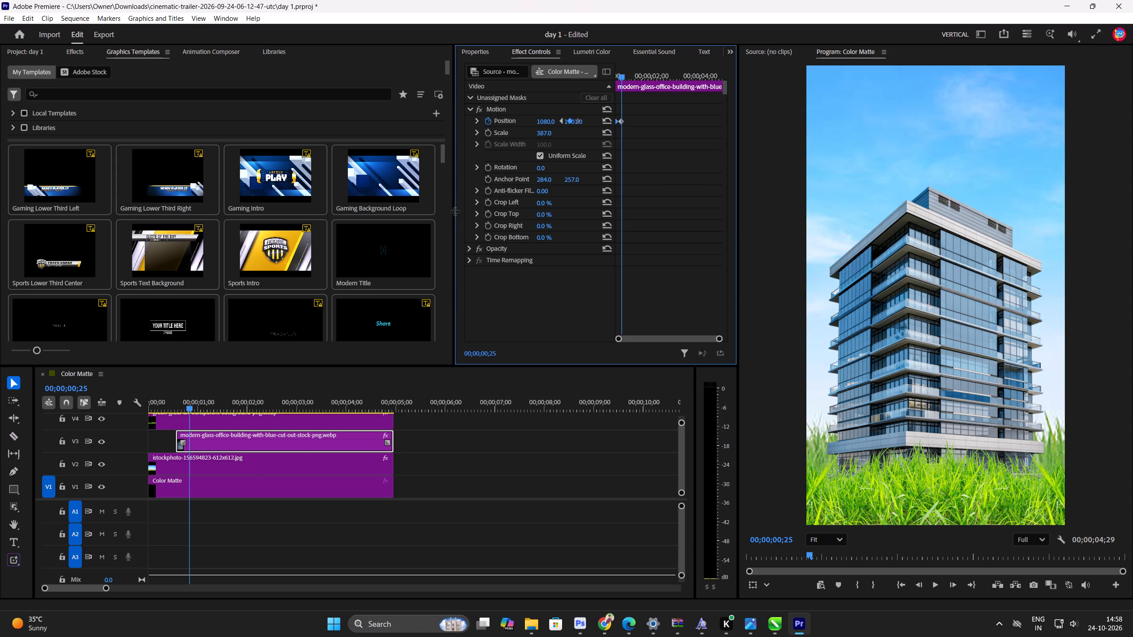
Widen the Effect Controls area to give the building clip's properties and keyframes more room.
drag(455, 211, 278, 215)
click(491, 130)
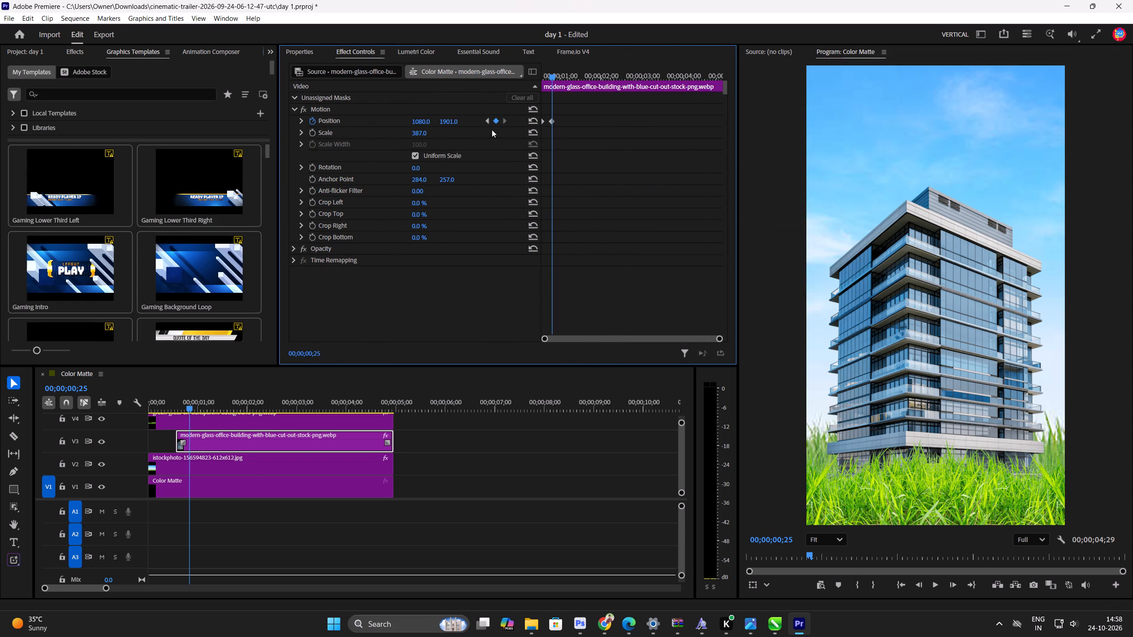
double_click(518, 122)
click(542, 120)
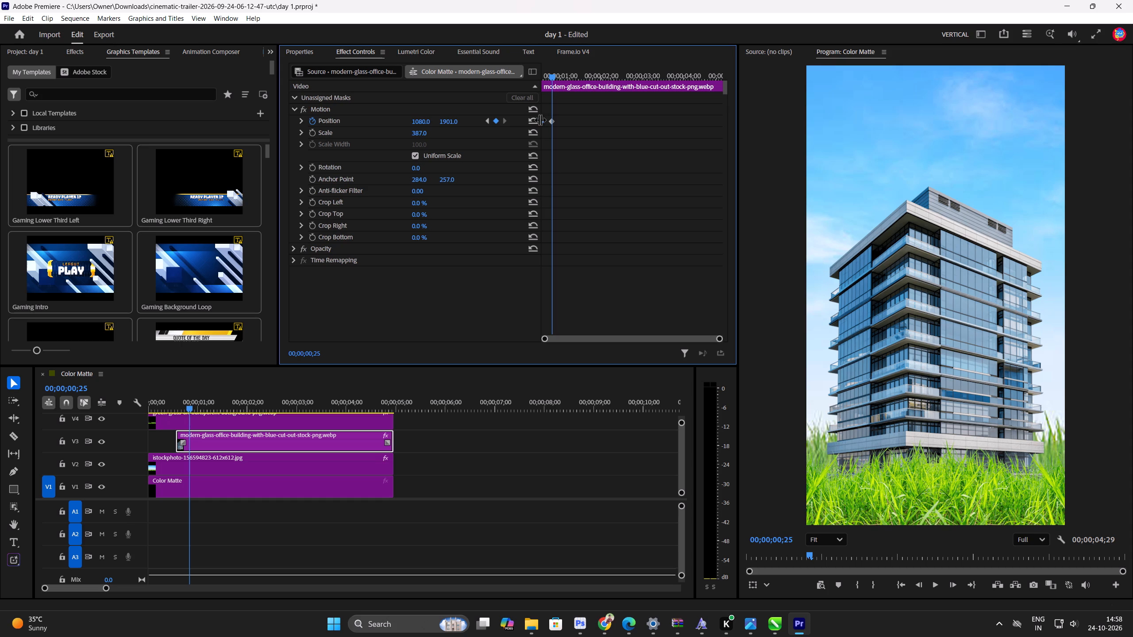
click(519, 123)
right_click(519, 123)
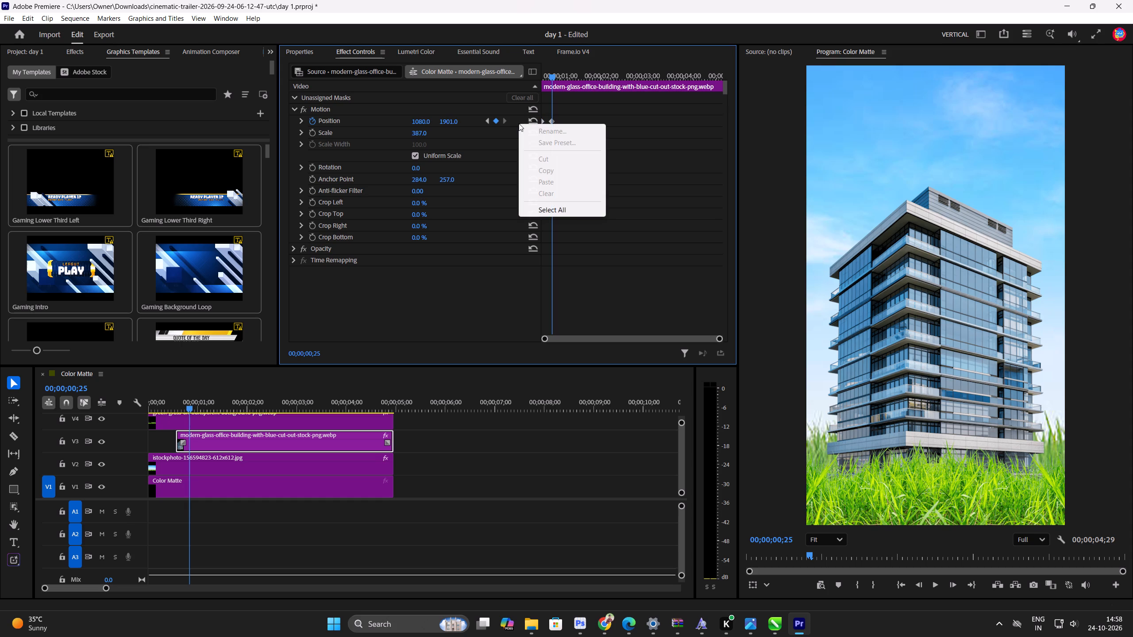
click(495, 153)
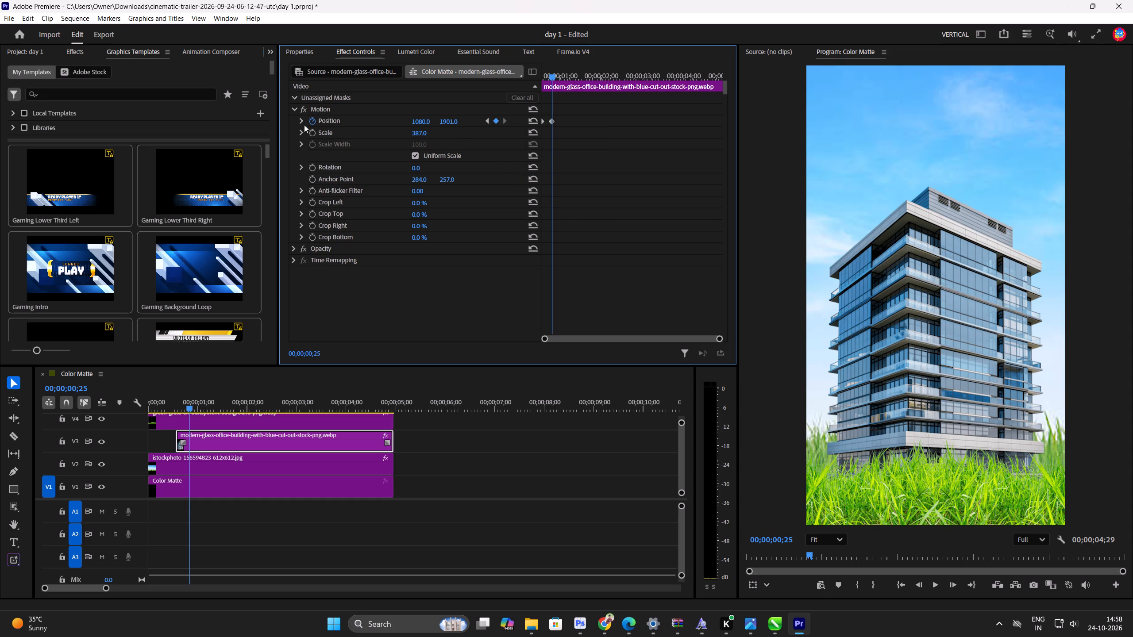
Expand the building's Position velocity graph and reshape both keyframes' handles so the rise starts slowly and accelerates into the second keyframe.
click(301, 123)
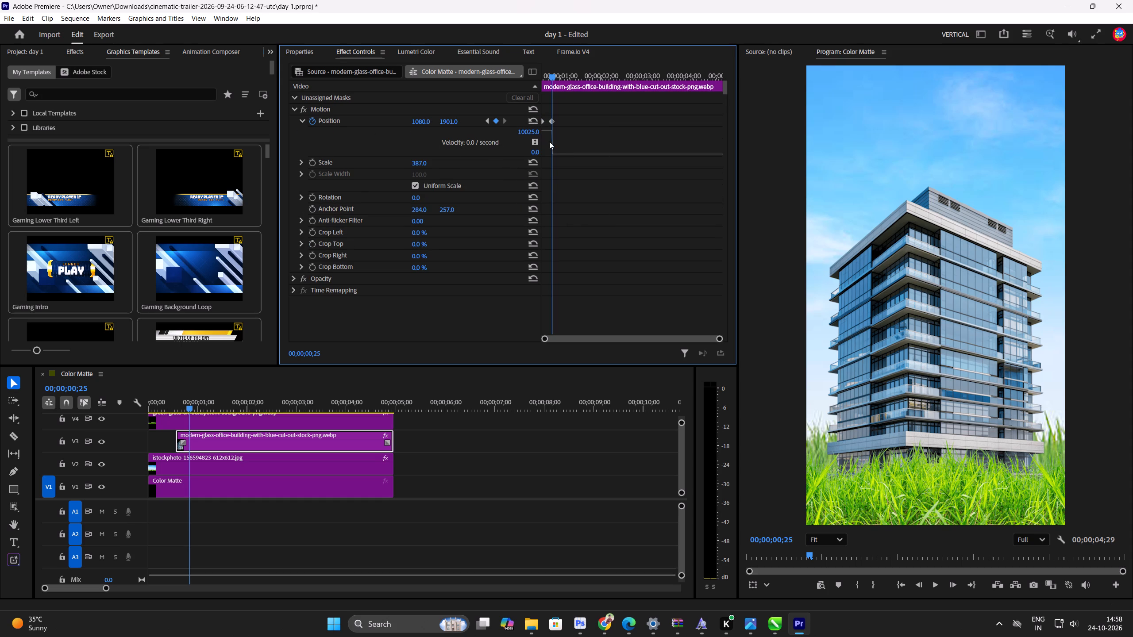
drag(540, 143, 535, 143)
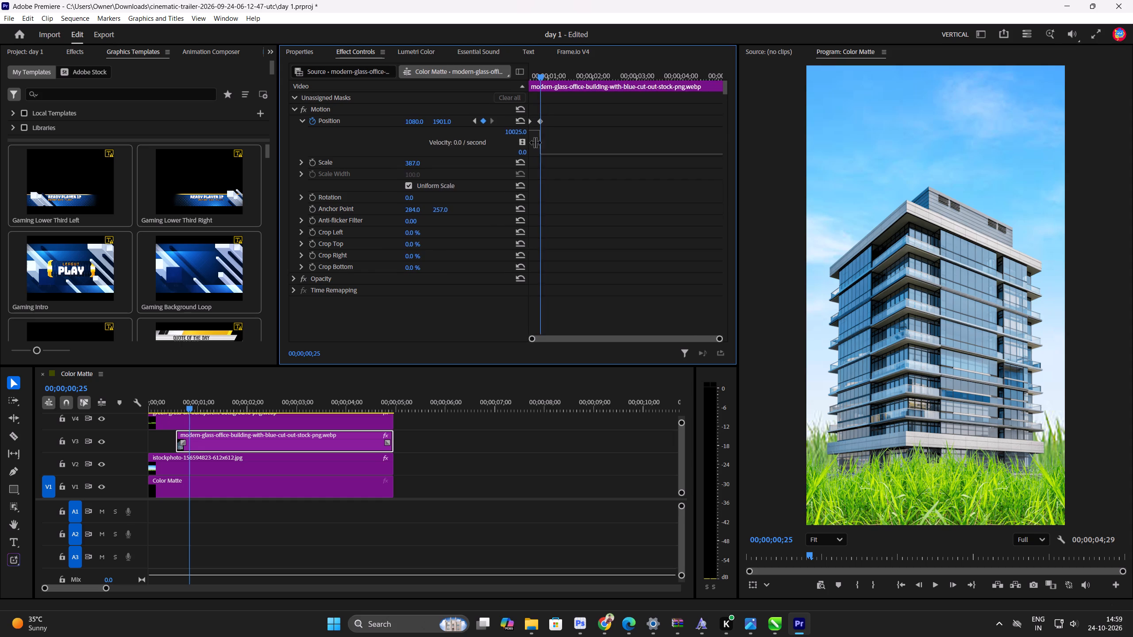
drag(535, 143, 484, 143)
click(483, 130)
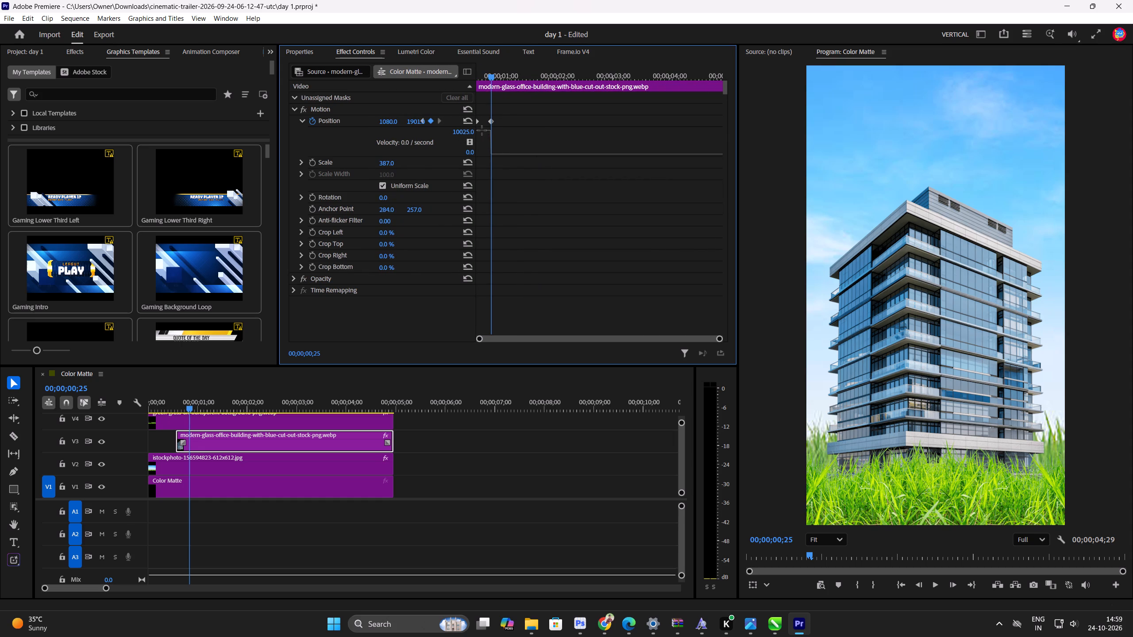
click(478, 121)
drag(491, 130, 497, 138)
drag(476, 132, 482, 144)
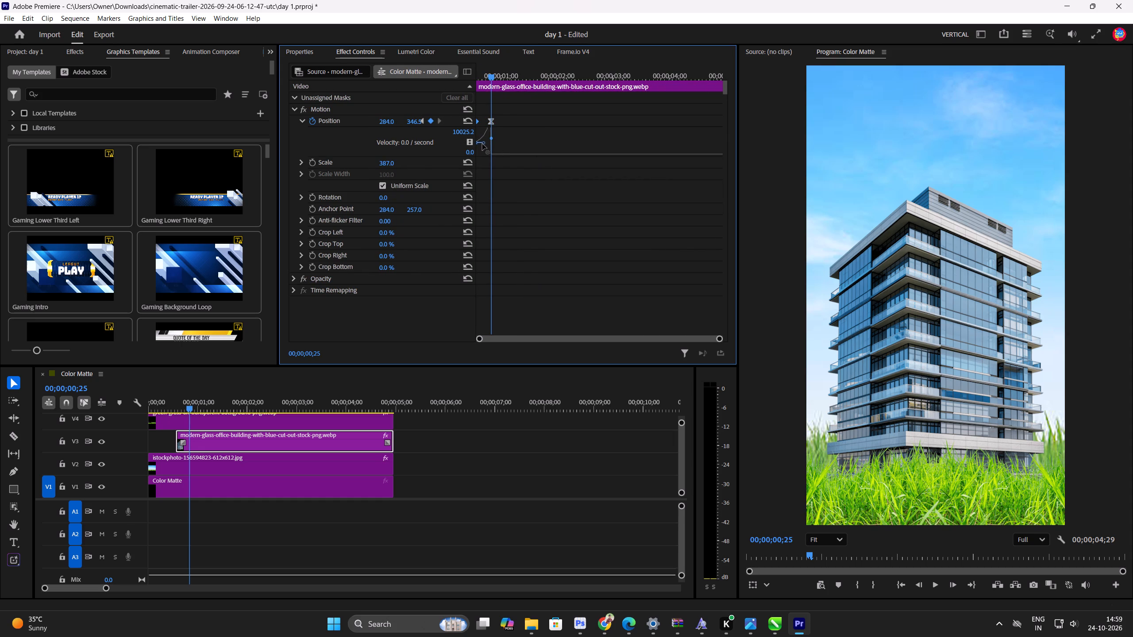
drag(482, 144, 492, 146)
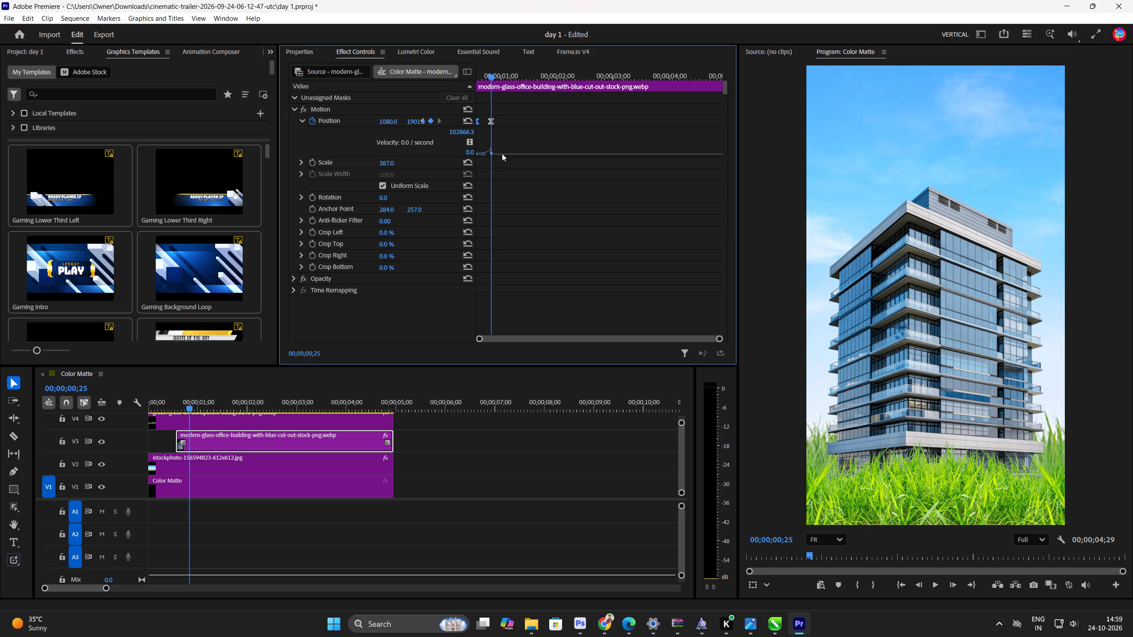
Play back the building's rise from just before its clip begins to check the animation.
drag(203, 407, 164, 406)
key(space)
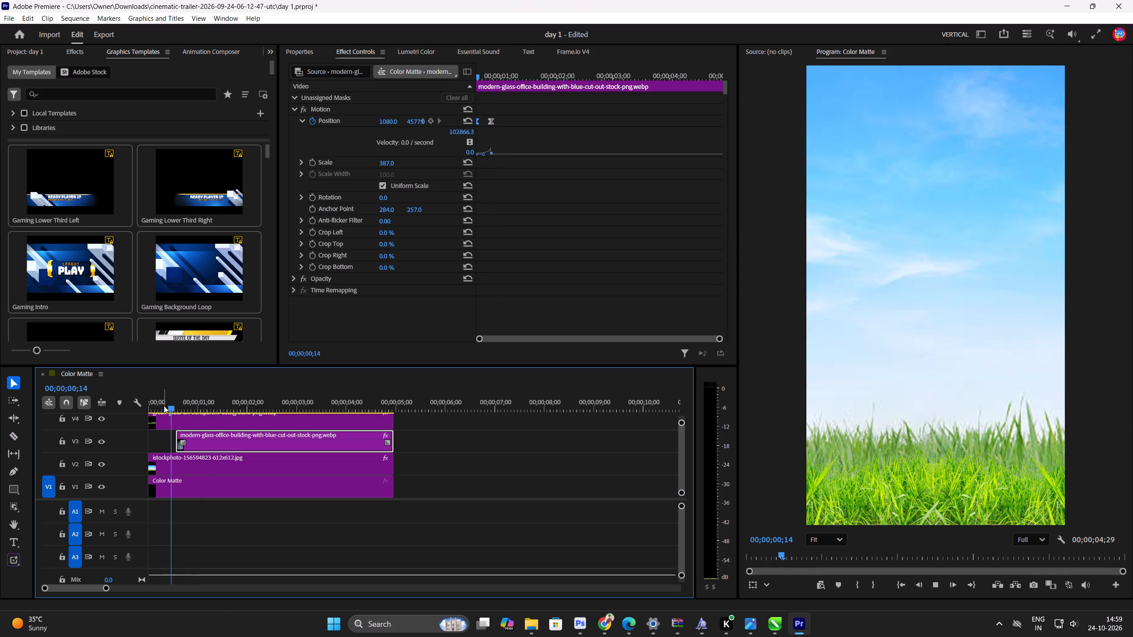
key(space)
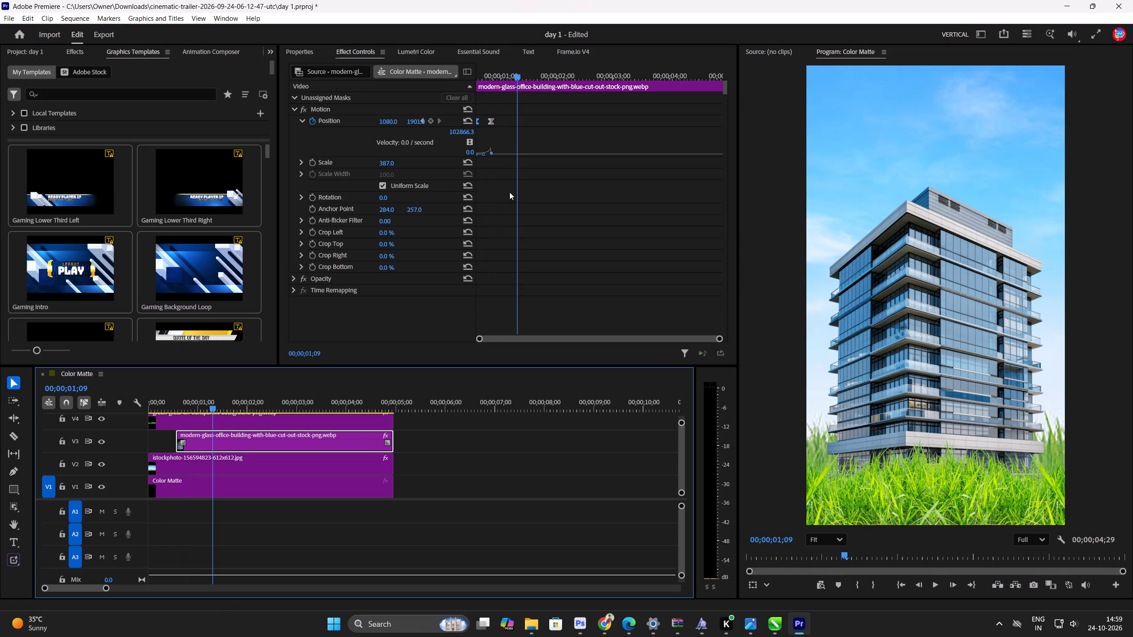
Move the building's second Position keyframe to just after the one-second mark and reshape both velocity handles for a slow start and fast finish.
drag(490, 120, 509, 120)
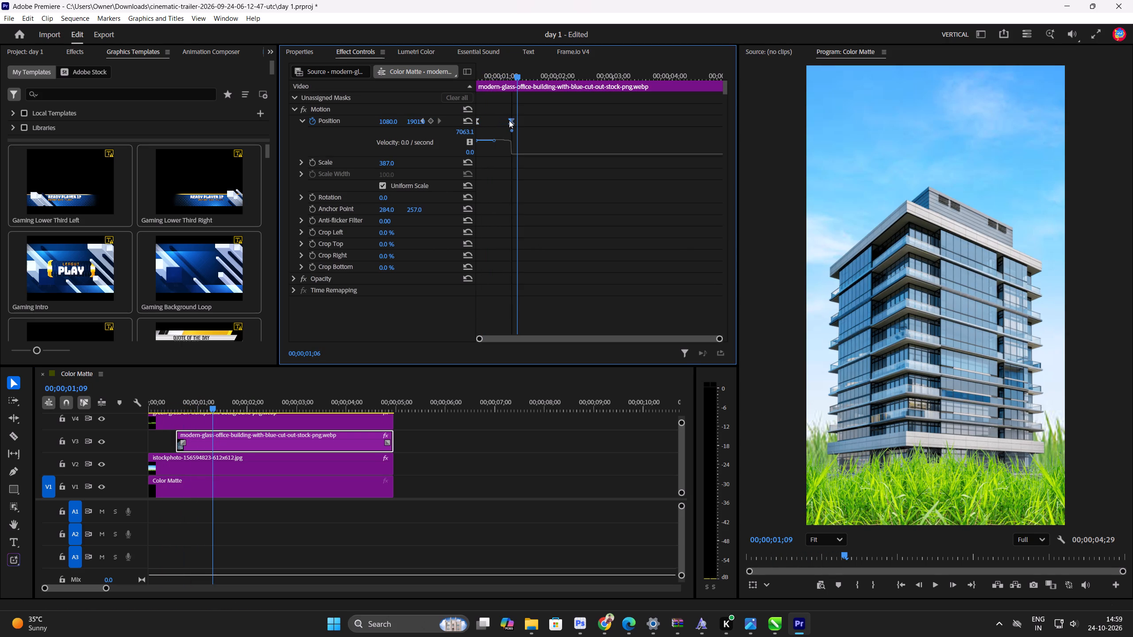
drag(509, 120, 506, 120)
drag(508, 144, 509, 129)
click(506, 142)
click(507, 119)
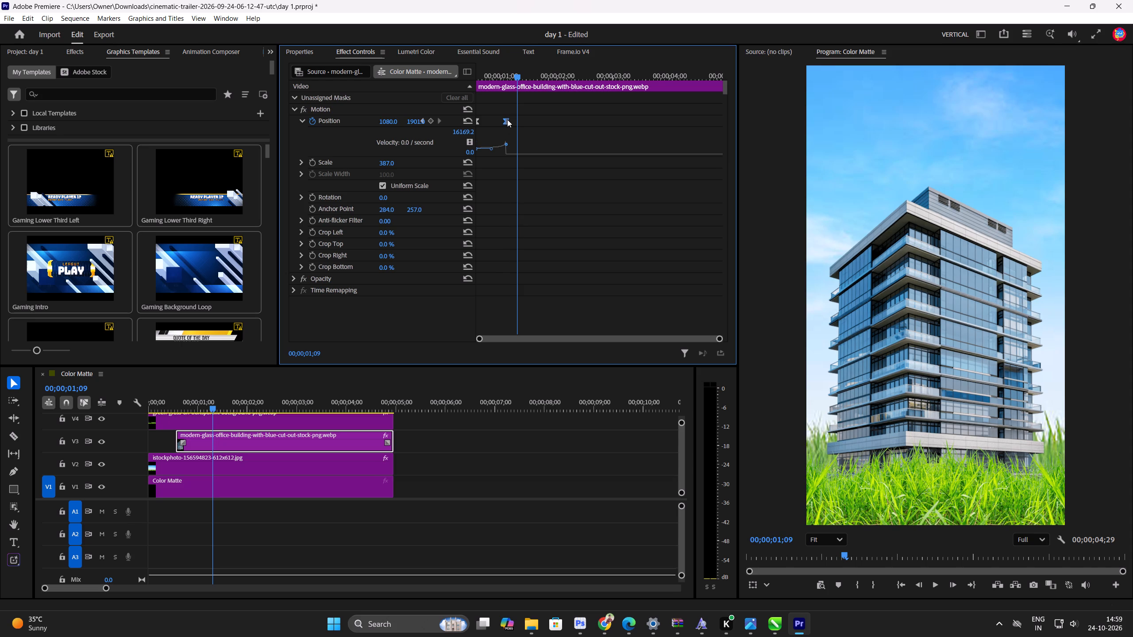
drag(505, 144, 505, 132)
drag(505, 132, 508, 127)
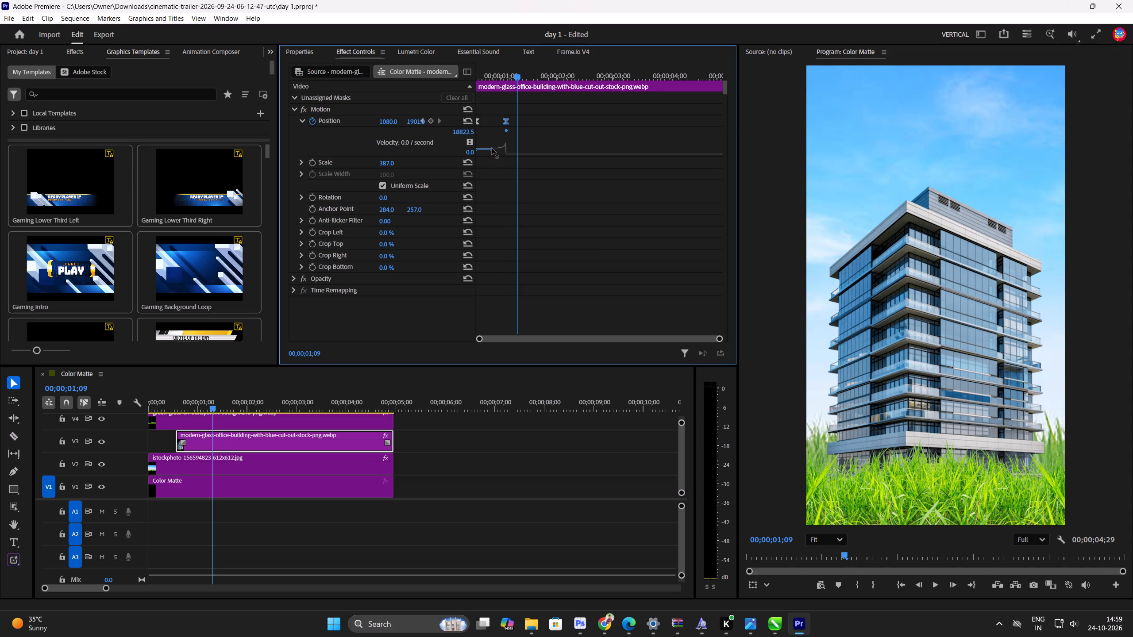
drag(492, 148, 487, 157)
Play back the building's rise from near the start of its clip to check the retimed animation.
drag(215, 407, 183, 410)
key(space)
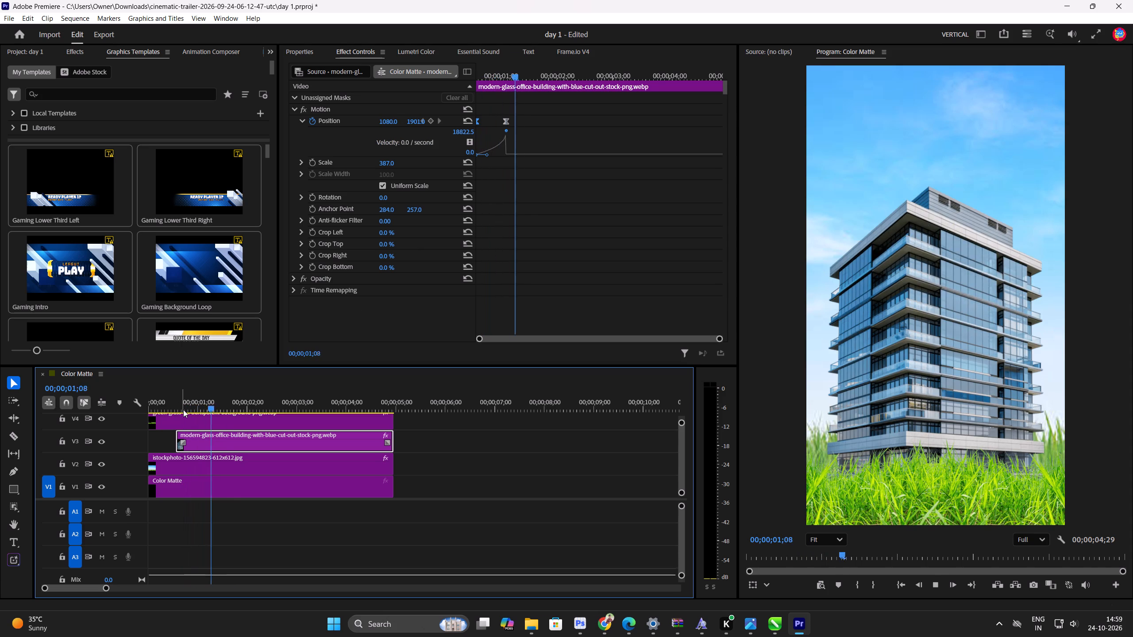
key(space)
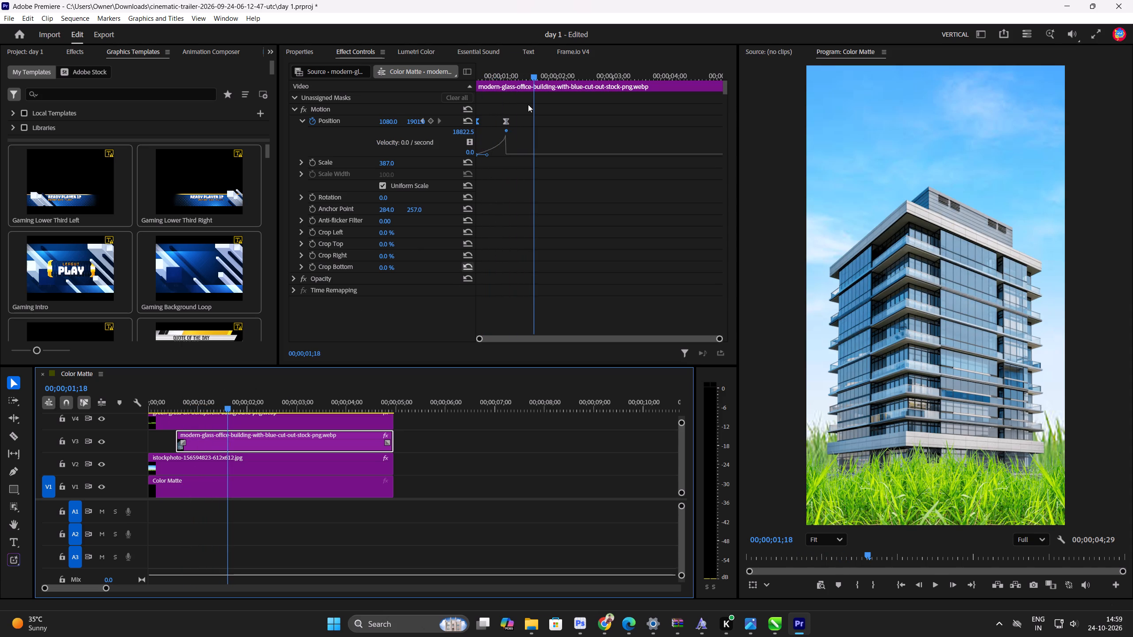
Slow the building's rise by moving its second Position keyframe to shortly before the two-second mark.
drag(528, 75, 407, 74)
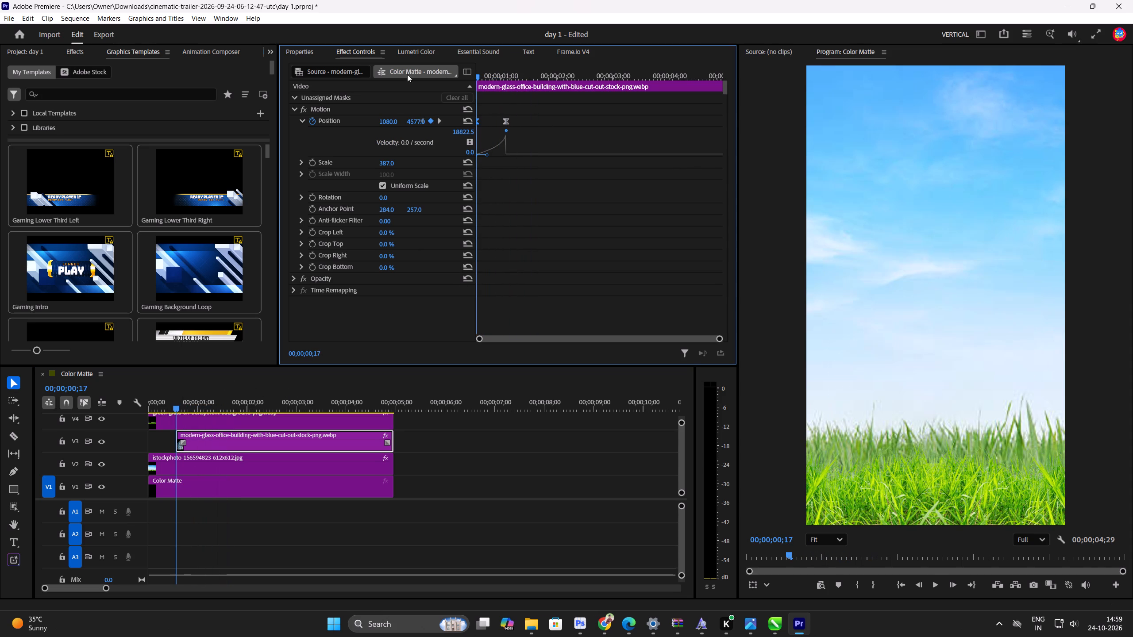
drag(407, 74, 391, 77)
drag(535, 92, 465, 166)
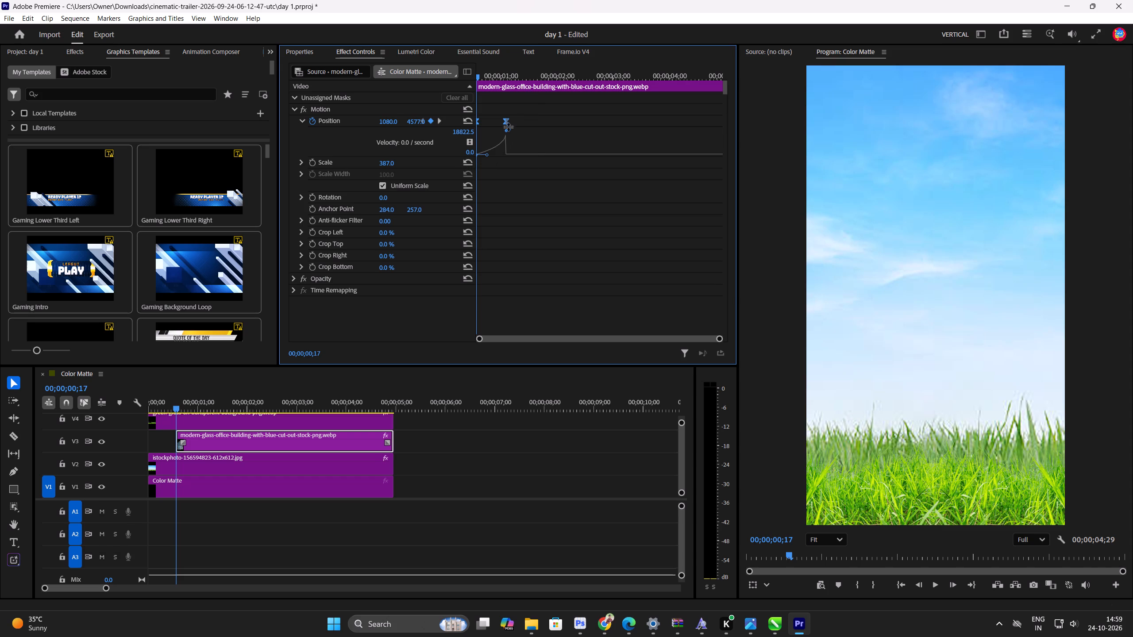
click(531, 123)
drag(530, 100, 496, 169)
drag(508, 130, 520, 130)
drag(525, 96, 498, 168)
drag(507, 122, 519, 122)
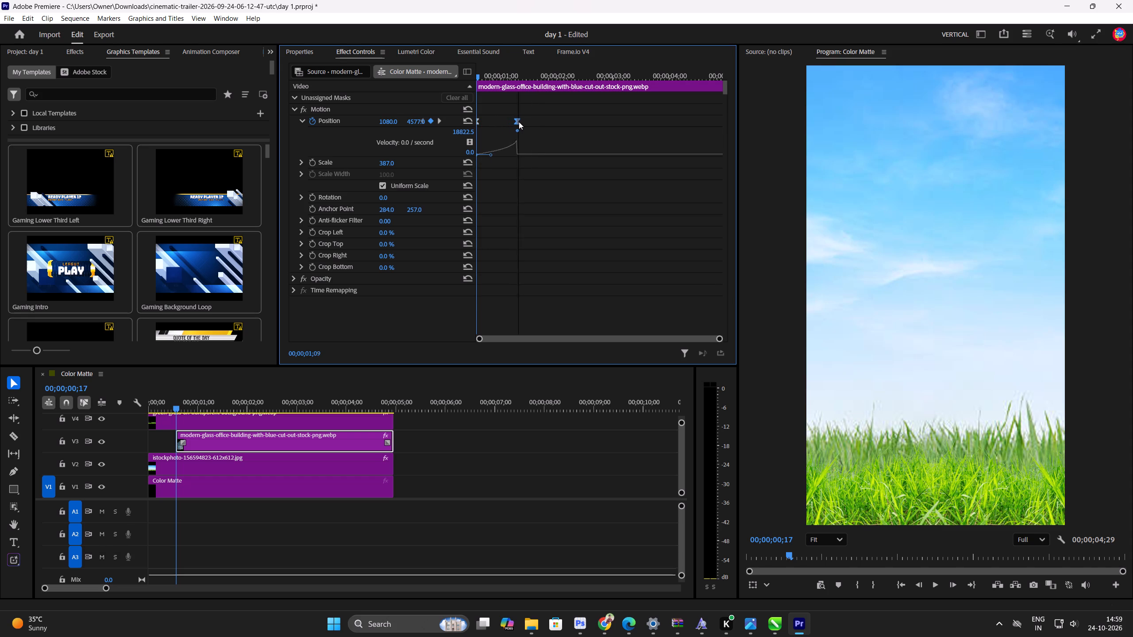
drag(519, 122, 545, 122)
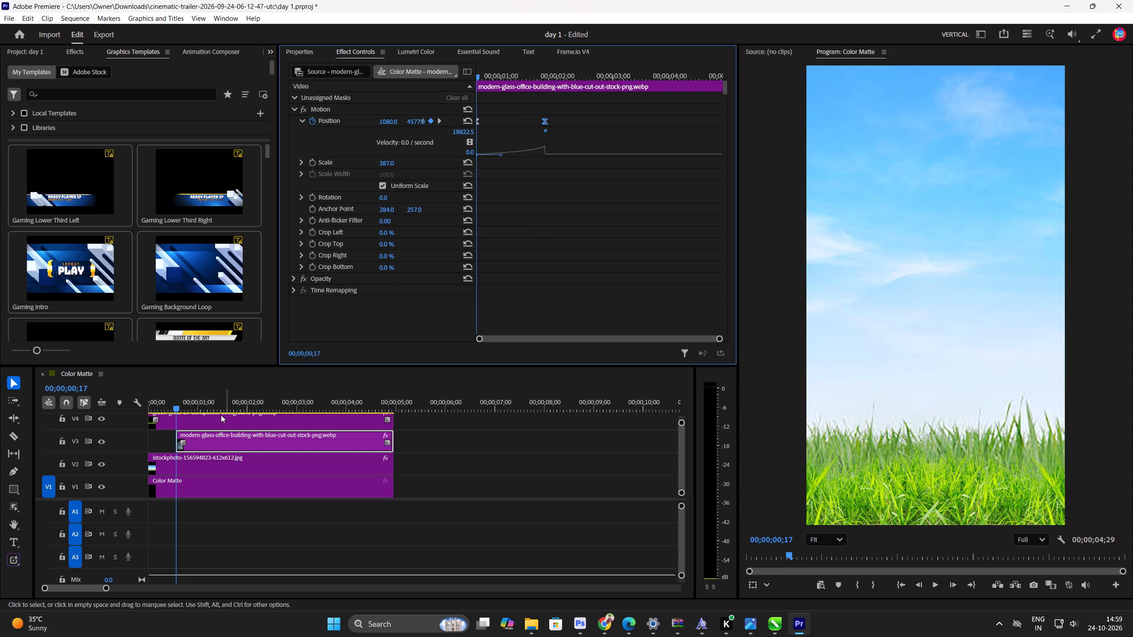
Play back the slowed building rise from the start of its clip, and return the playhead to the sequence start.
key(space)
key(space)
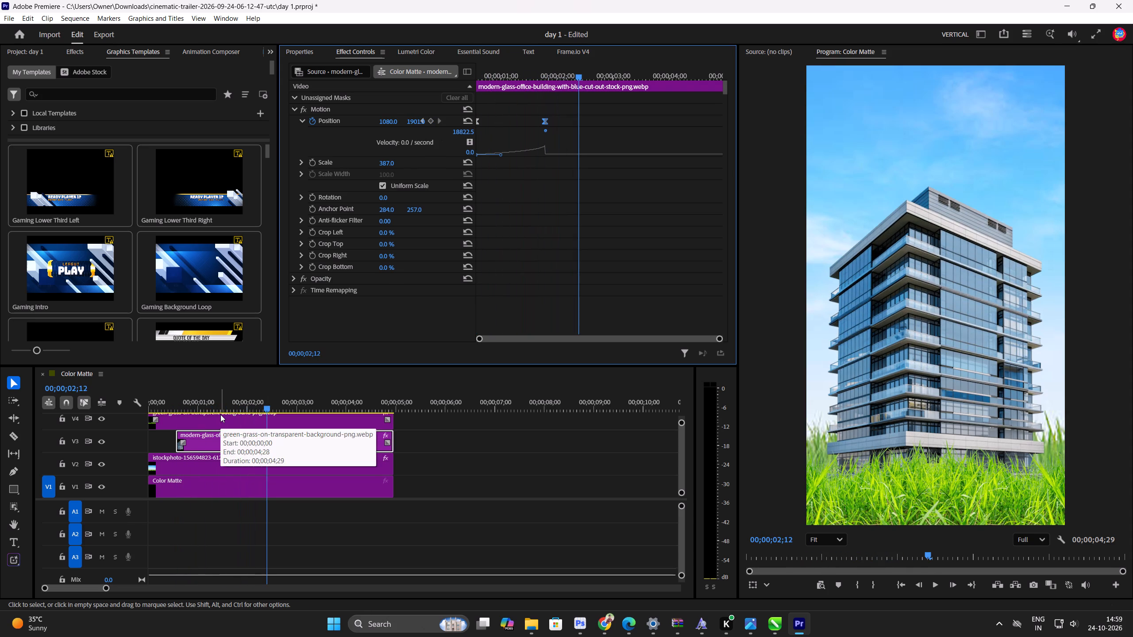
drag(232, 407, 136, 407)
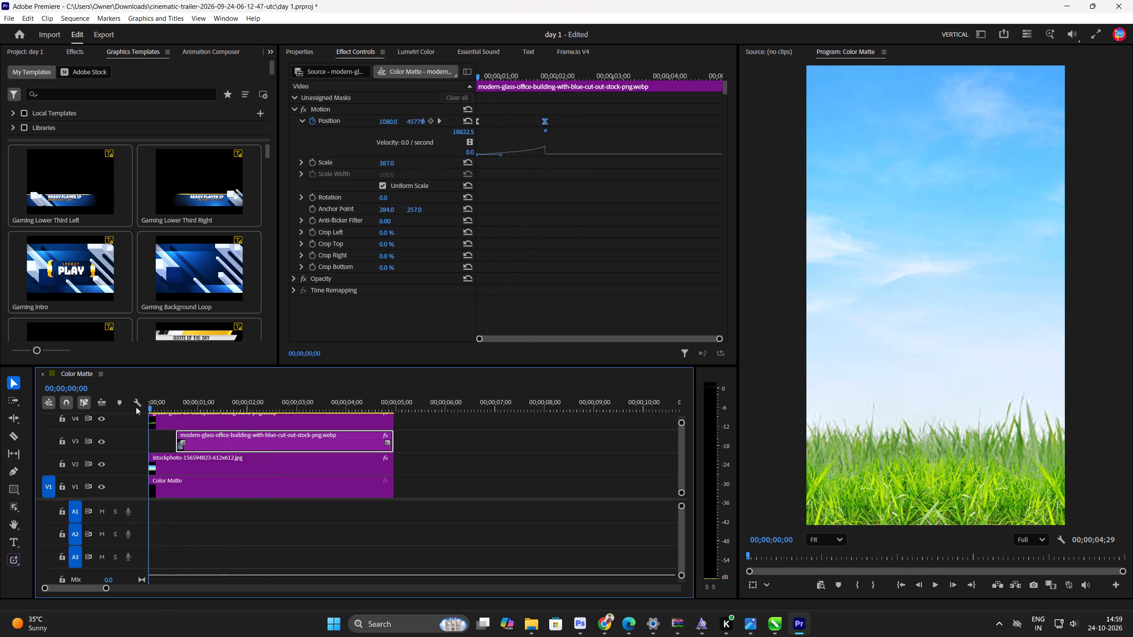
drag(136, 407, 115, 407)
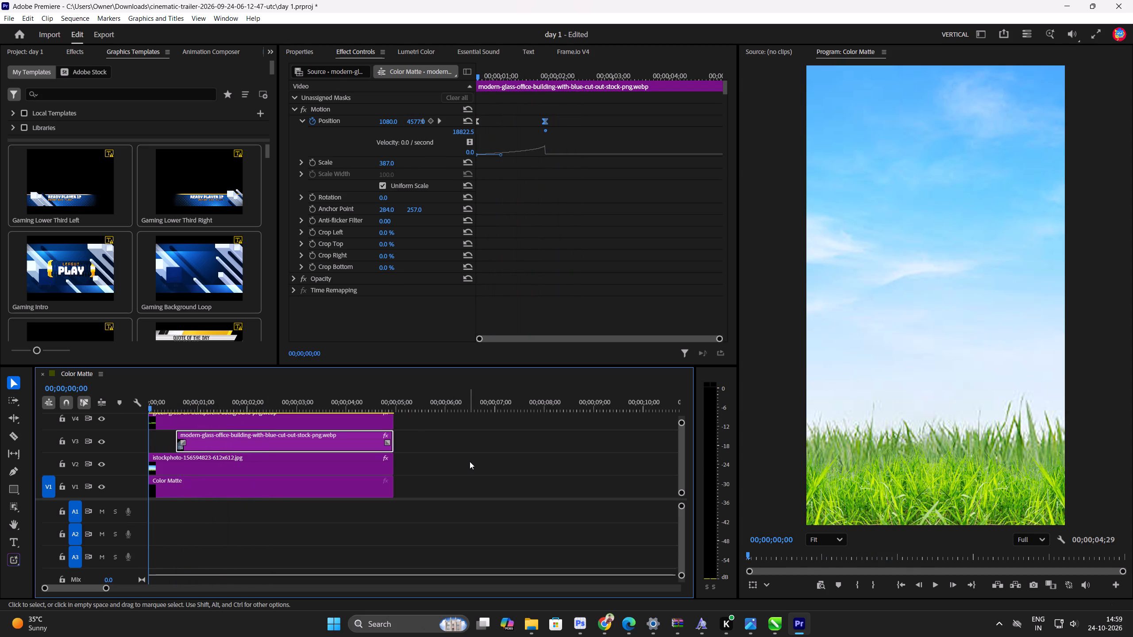
Browse the graphics templates for an animated text style, examining the shine, lower-third, slide and bounce presets.
click(470, 461)
scroll(217, 455, up, 3)
ctrl+scroll(240, 453, up, 7)
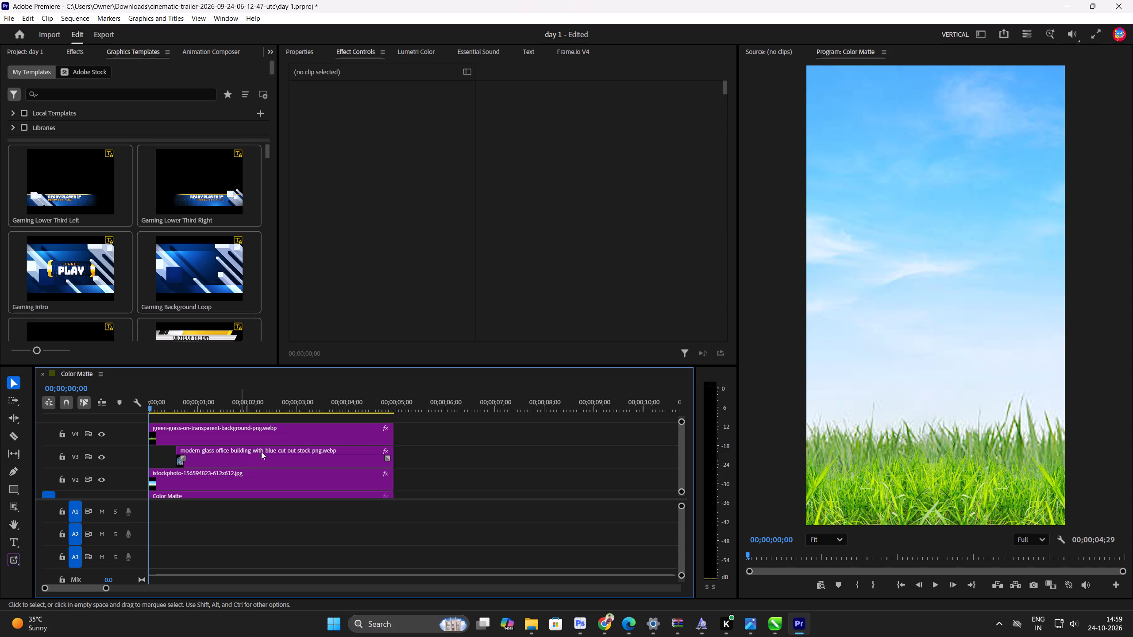
scroll(141, 213, down, 20)
scroll(141, 213, down, 2)
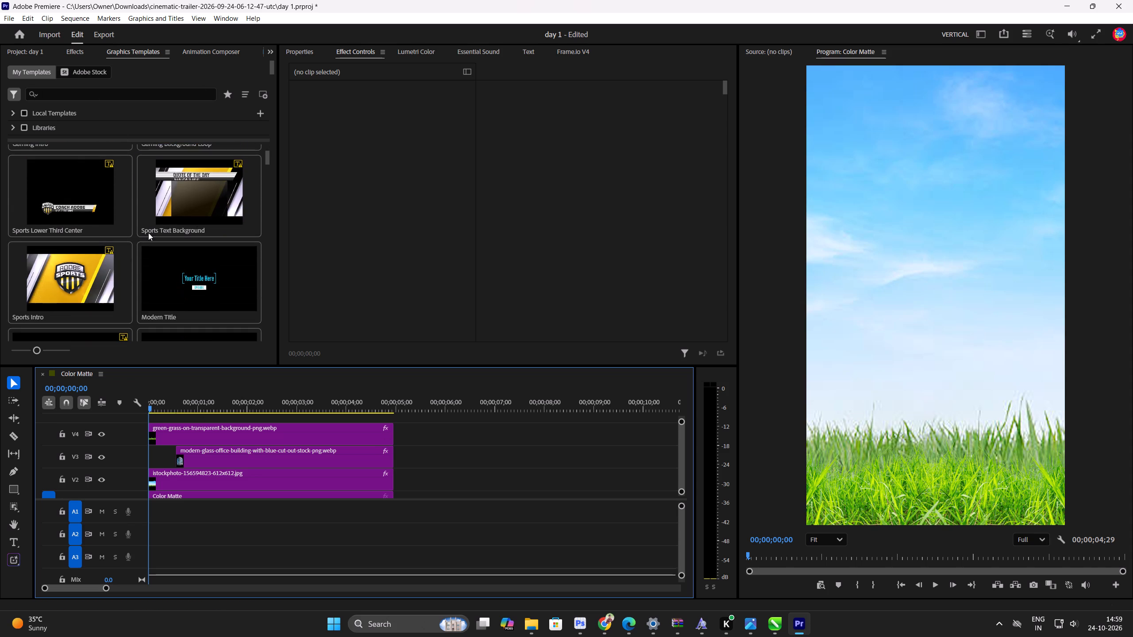
drag(269, 156, 274, 302)
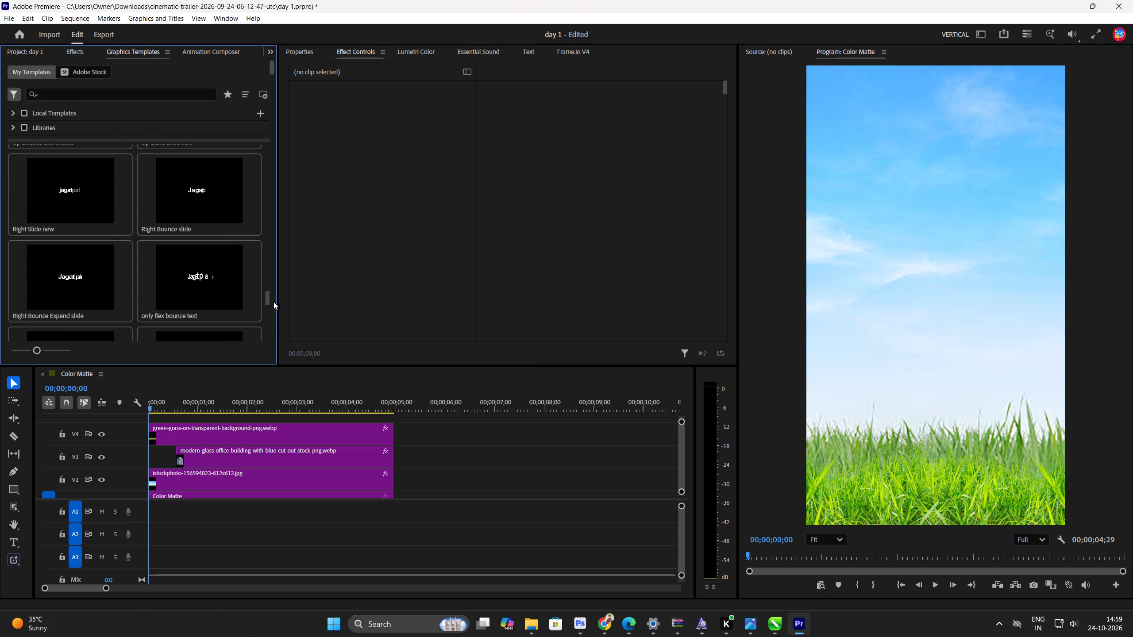
drag(274, 302, 275, 316)
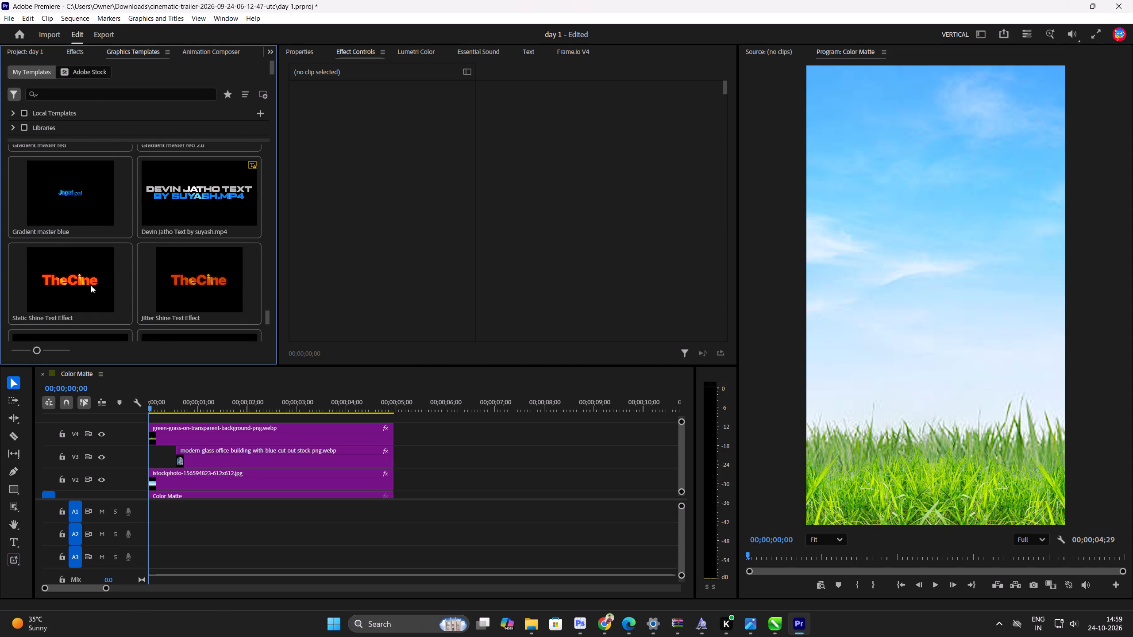
click(84, 285)
scroll(158, 284, down, 20)
scroll(158, 284, down, 1)
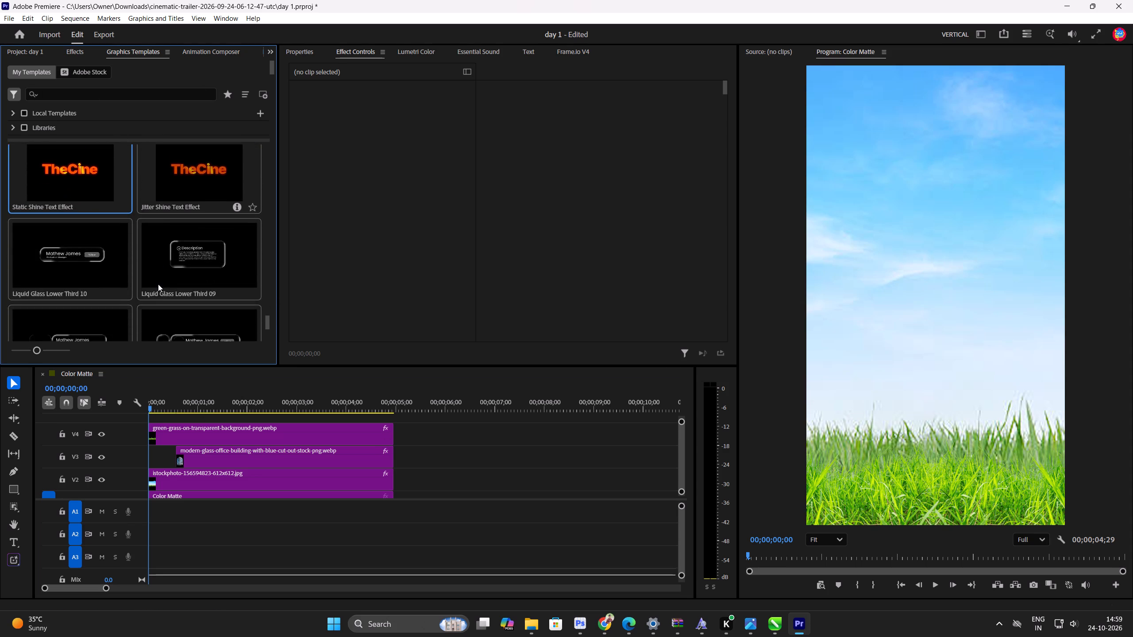
scroll(158, 284, down, 20)
scroll(158, 284, down, 12)
scroll(255, 301, up, 1)
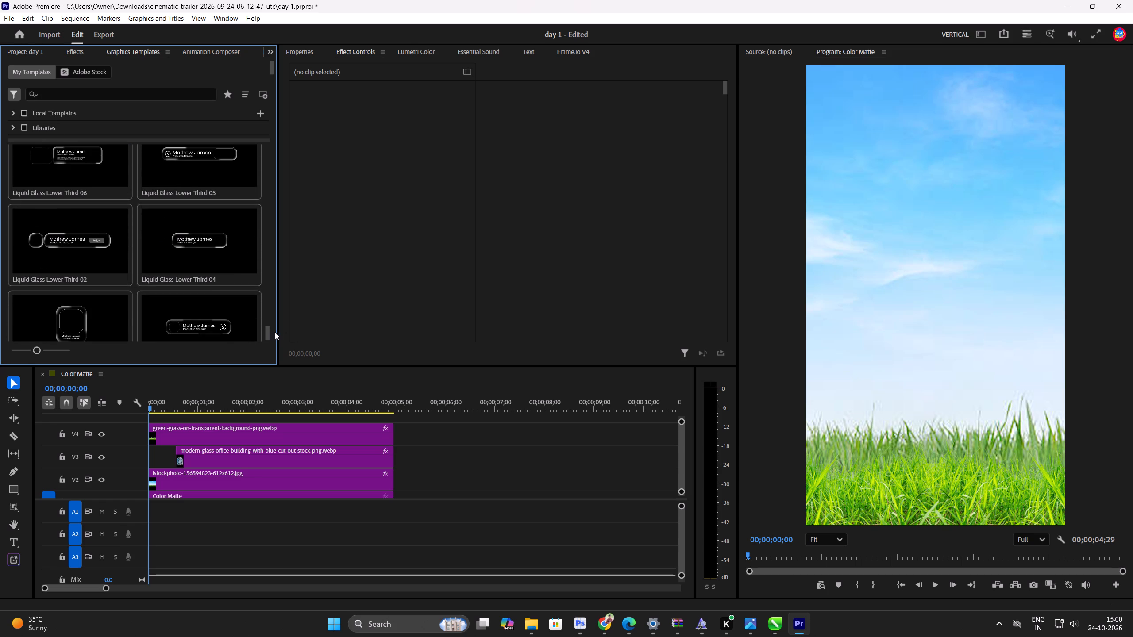
drag(270, 331, 269, 315)
drag(269, 329, 272, 302)
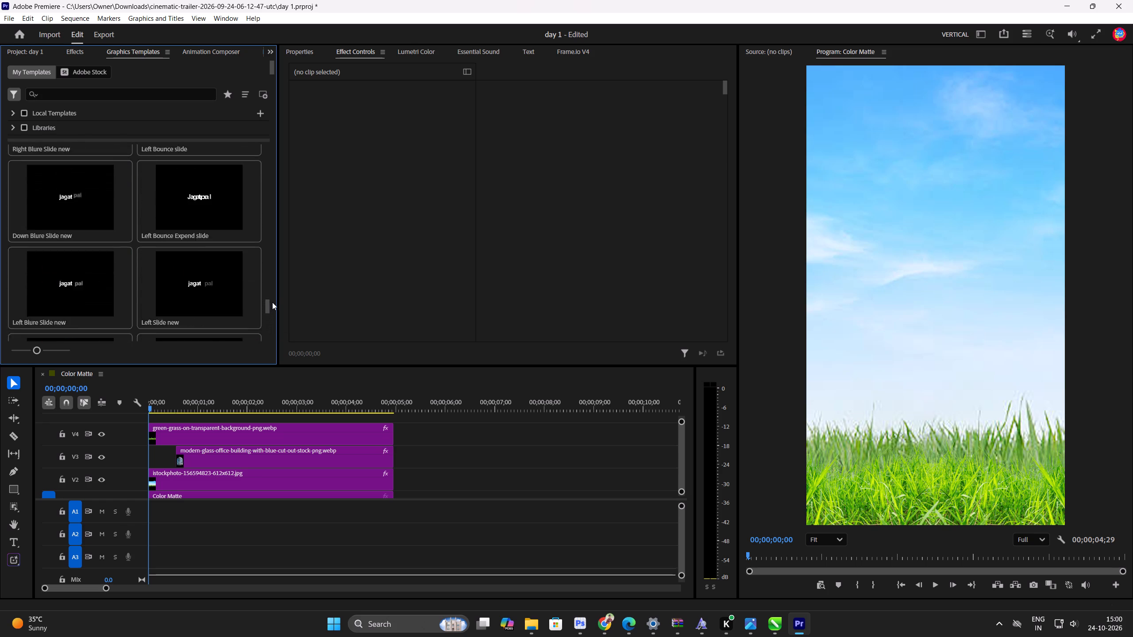
drag(272, 302, 274, 293)
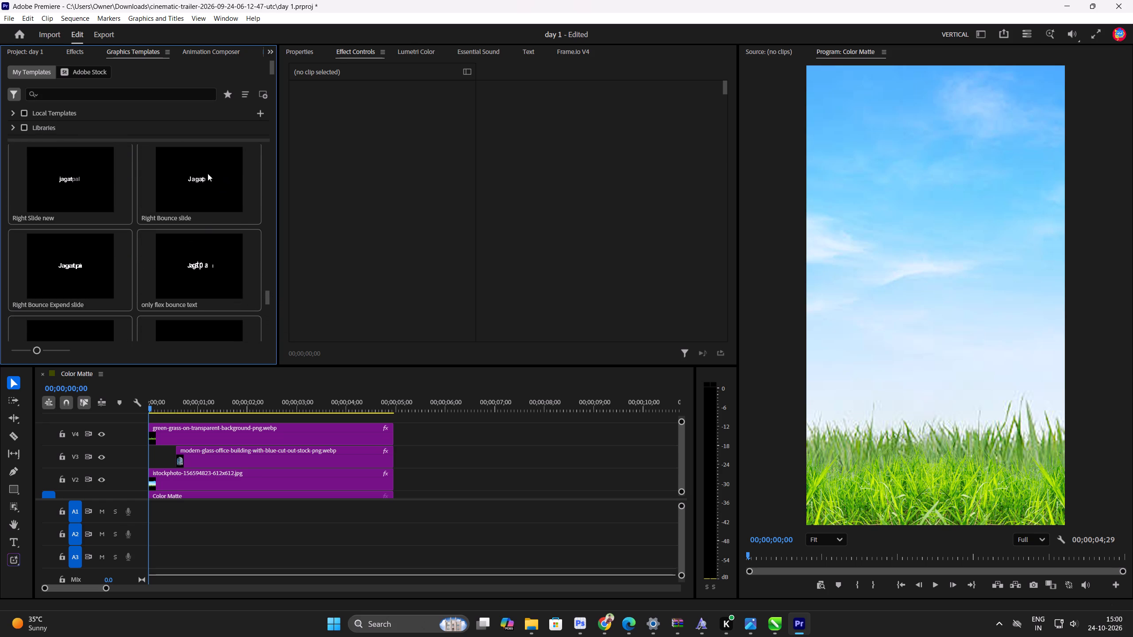
click(194, 173)
double_click(77, 177)
double_click(77, 177)
Add the Up Slide new text template on a new video track above the grass, starting shortly after the sequence start.
scroll(127, 214, up, 2)
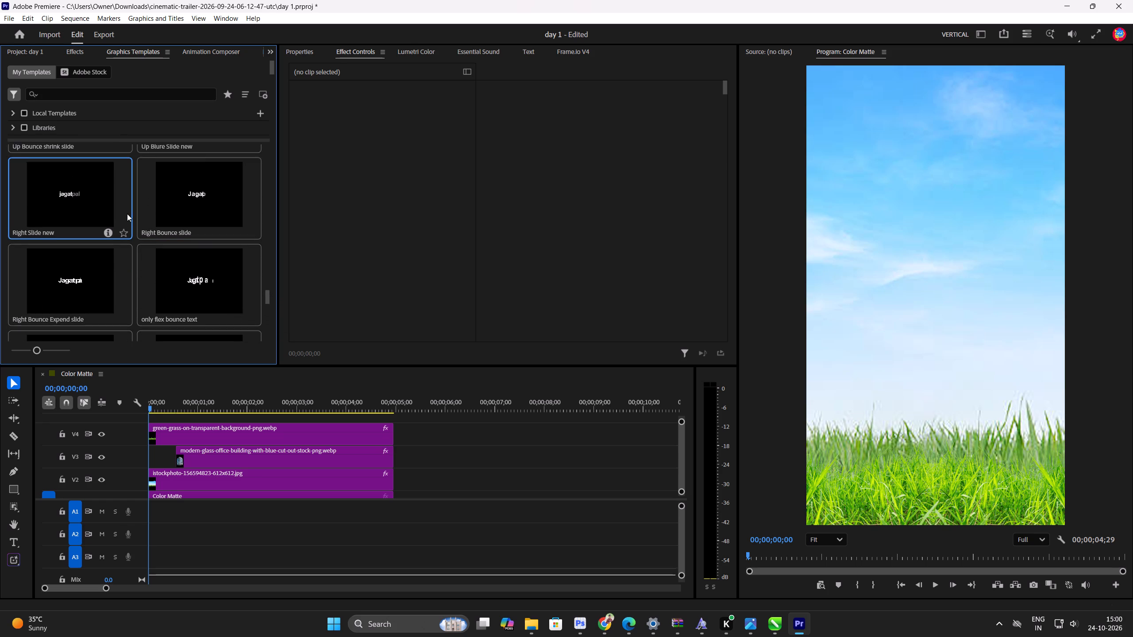
scroll(127, 214, up, 20)
scroll(127, 214, up, 13)
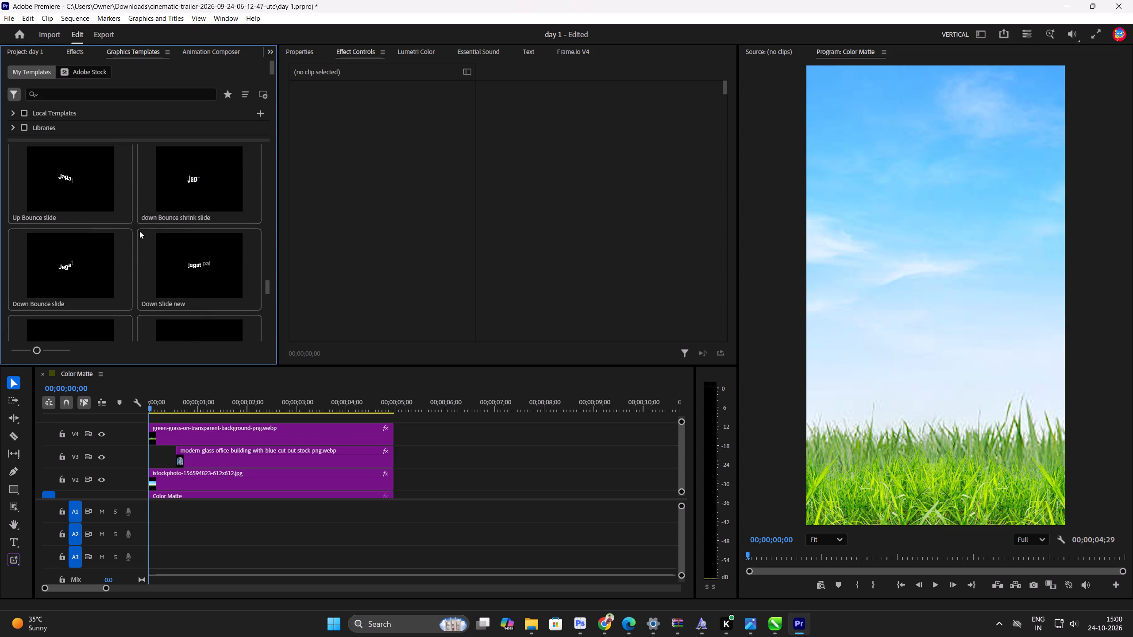
scroll(139, 231, up, 16)
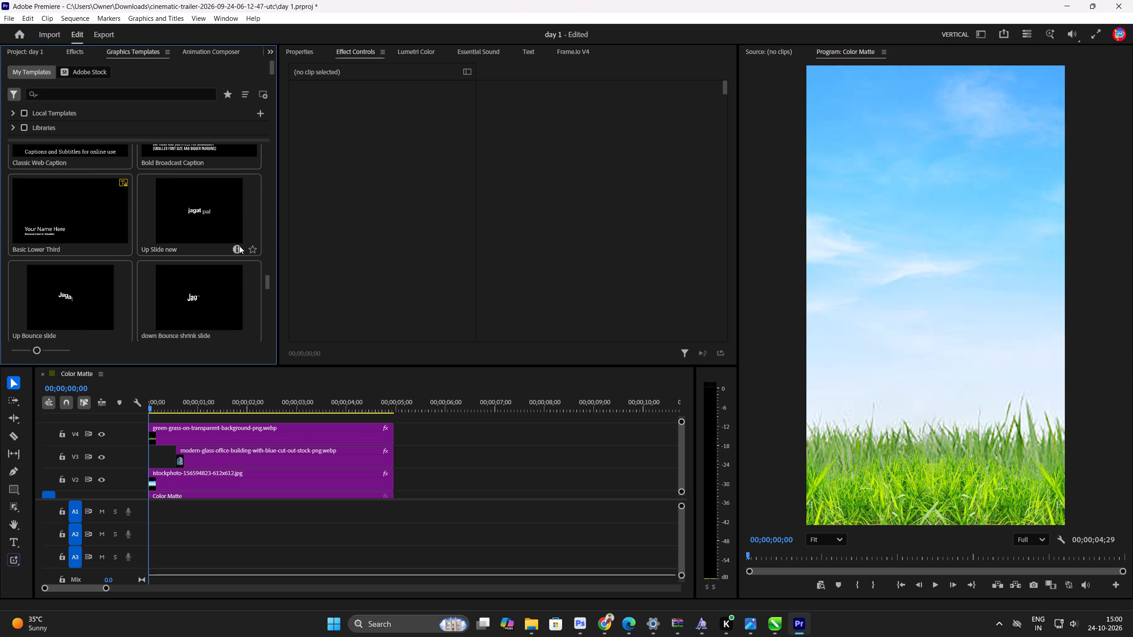
drag(212, 207, 162, 418)
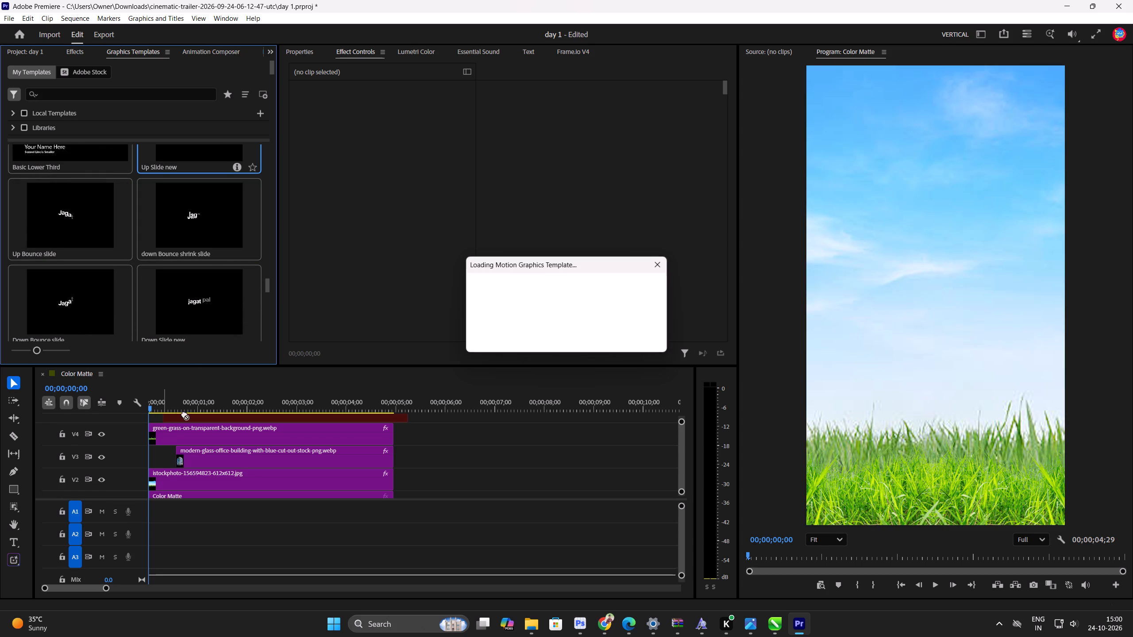
ctrl+scroll(231, 434, up, 3)
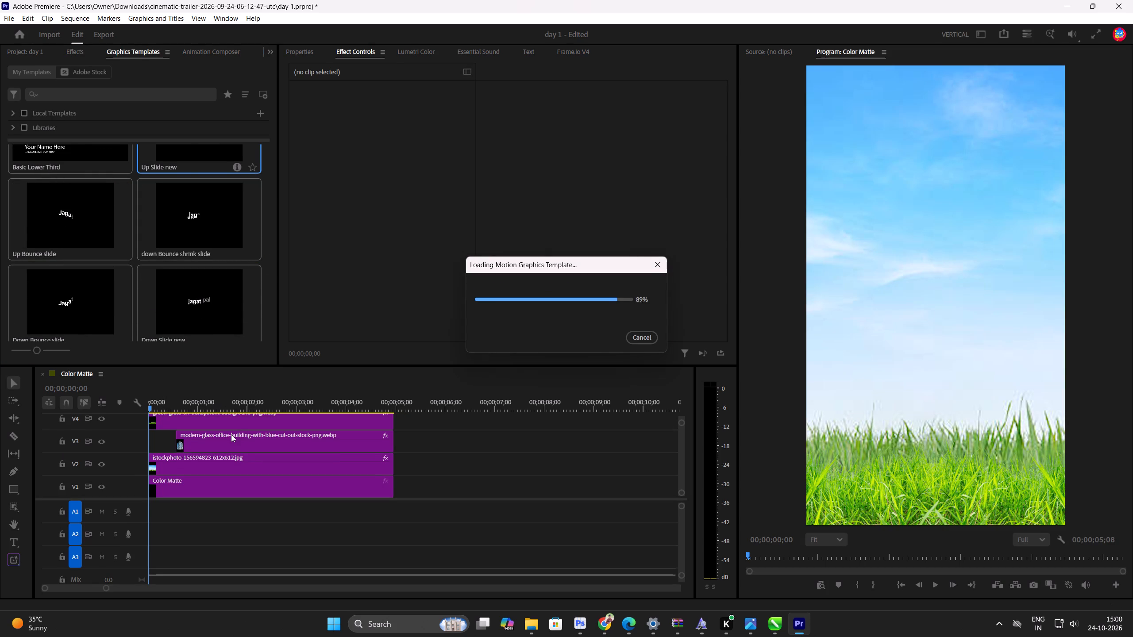
ctrl+scroll(231, 434, up, 1)
Play back the opening to check the title's slide animation, and return the playhead to the sequence start.
key(space)
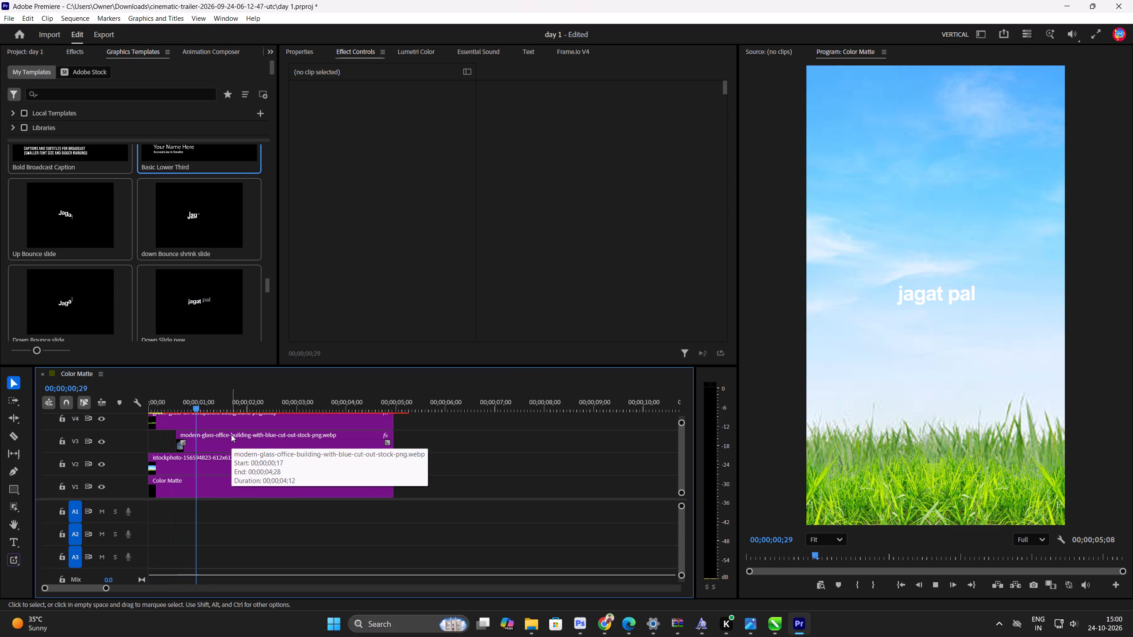
key(space)
alt+scroll(220, 447, up, 10)
drag(211, 402, 160, 405)
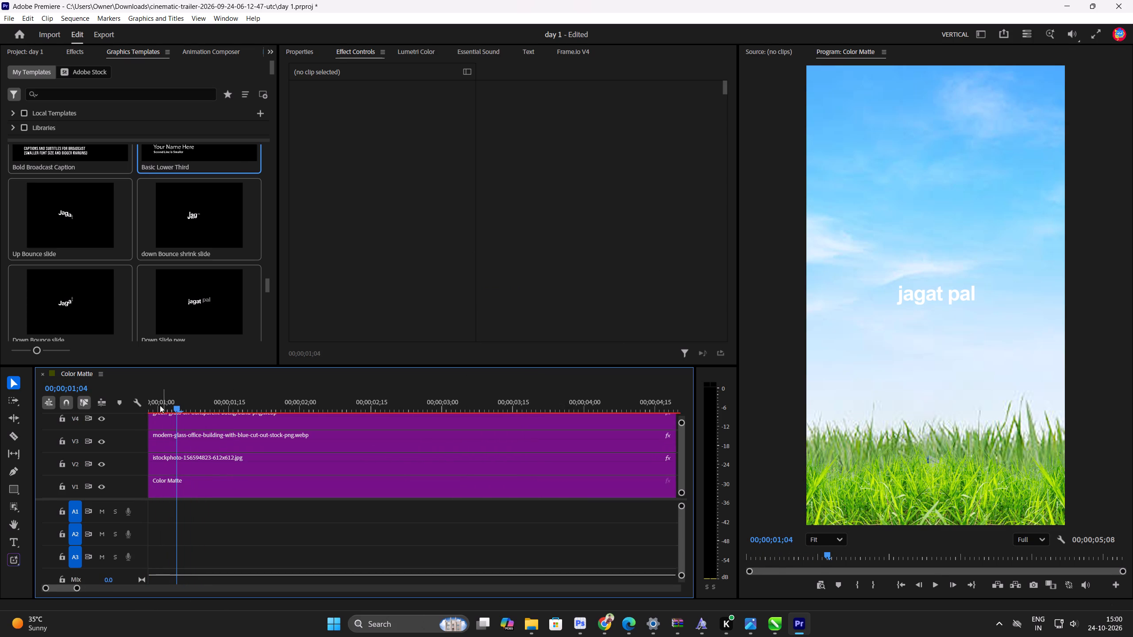
drag(160, 405, 116, 407)
drag(199, 407, 66, 415)
Replace the text of the Up Slide new title clip with "BULDING".
ctrl+scroll(213, 445, up, 7)
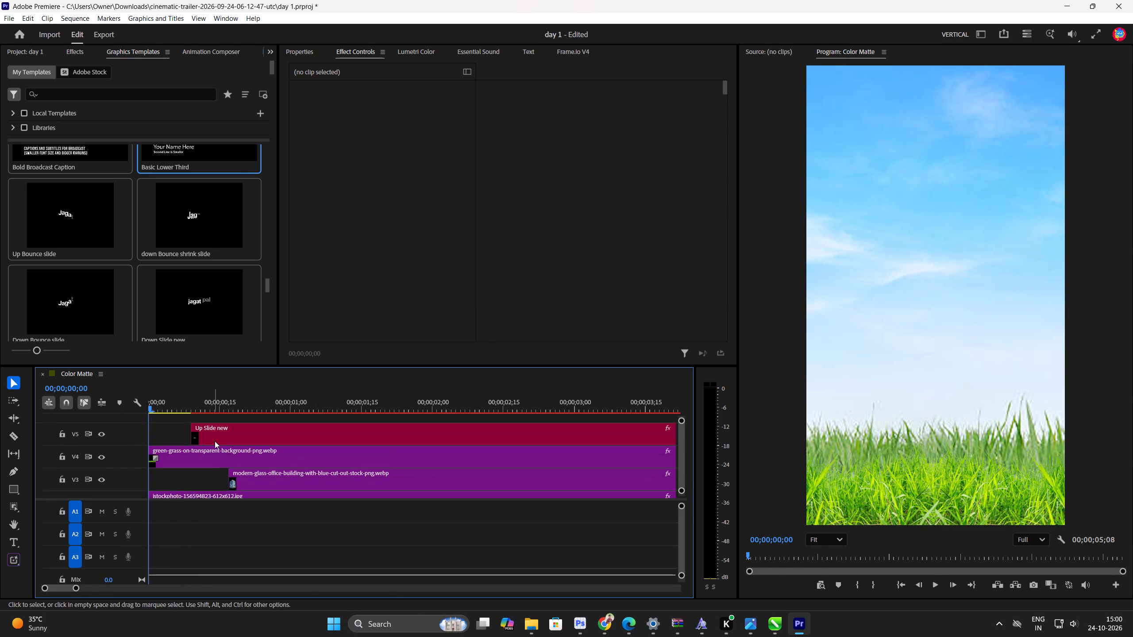
click(221, 437)
click(231, 436)
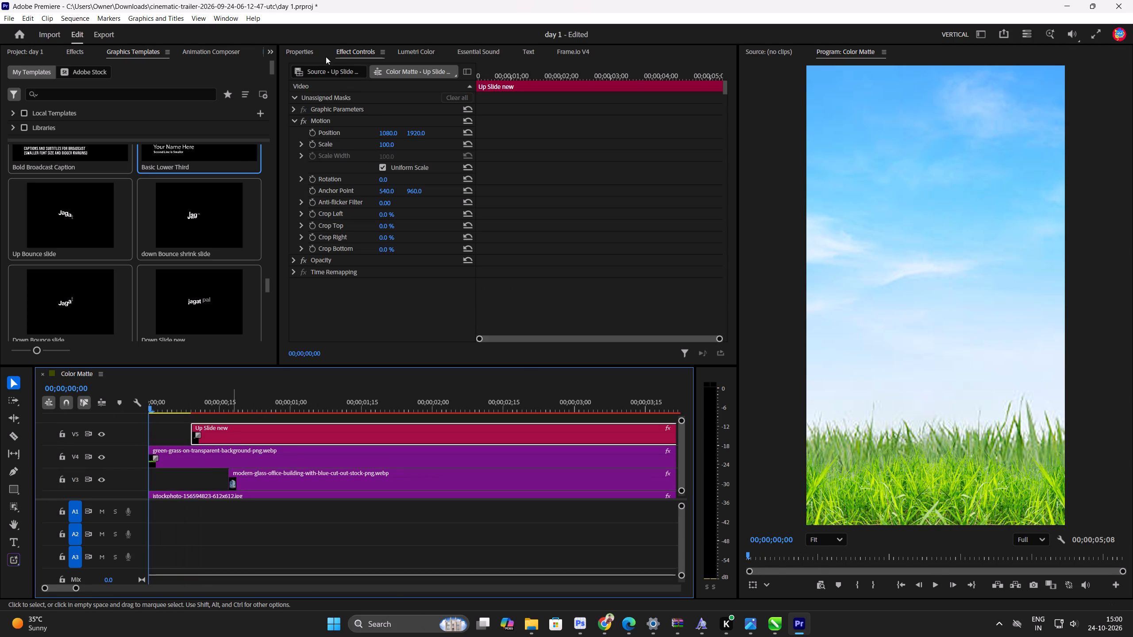
click(310, 49)
click(305, 48)
click(304, 53)
scroll(442, 176, down, 1)
alt+scroll(377, 455, down, 4)
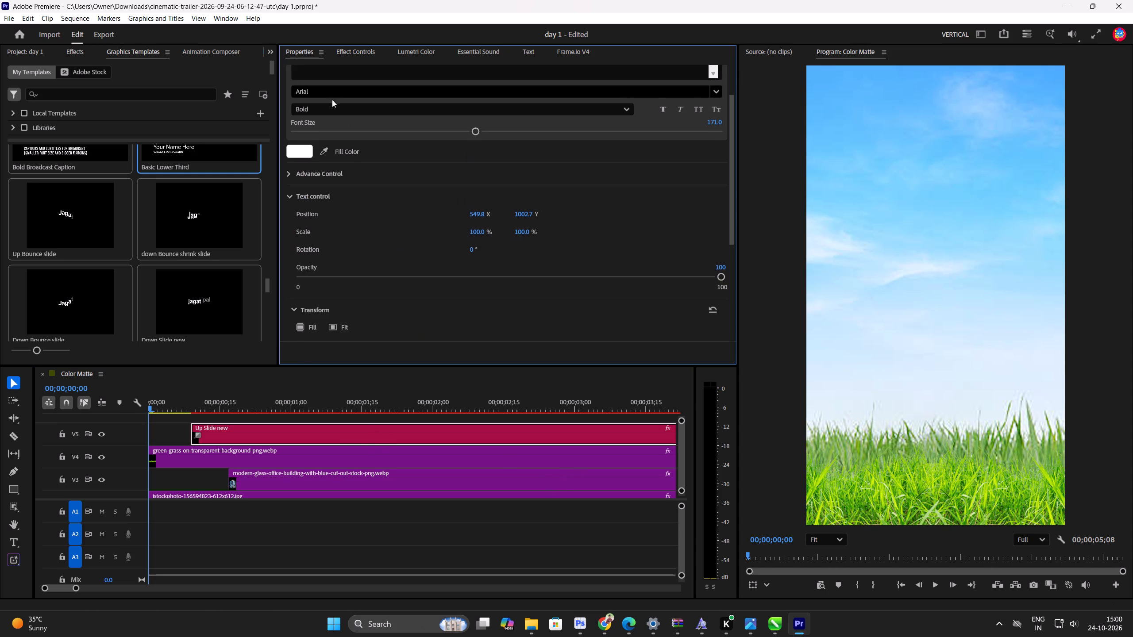
scroll(333, 101, up, 7)
double_click(356, 121)
key(ctrl+a)
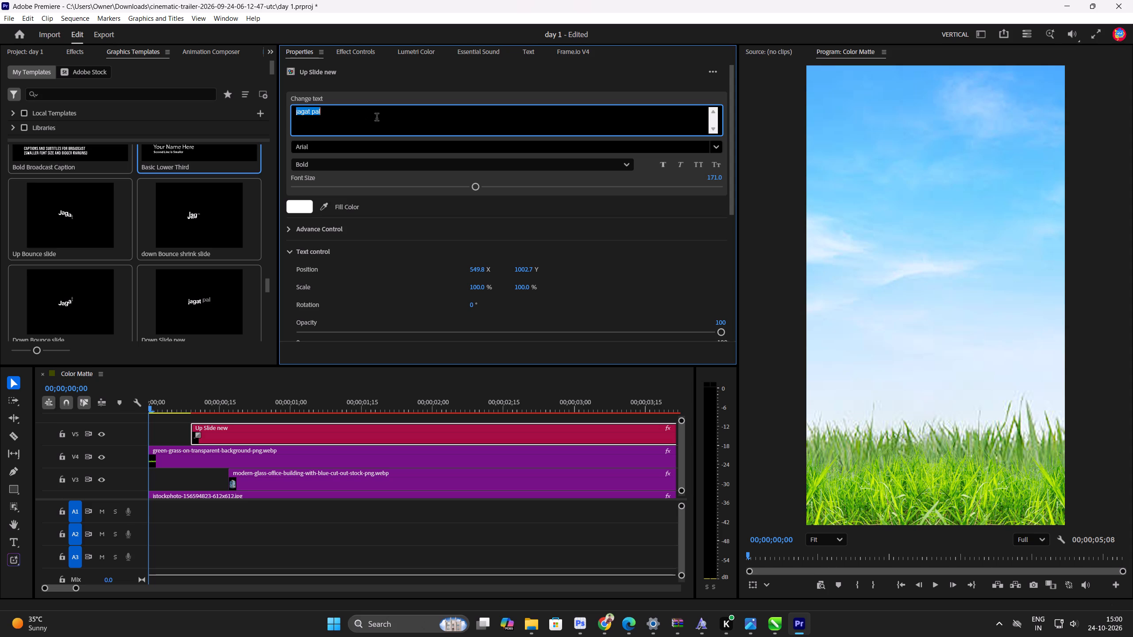
text(BUK)
key(BackSpace)
text(LDING)
key(space)
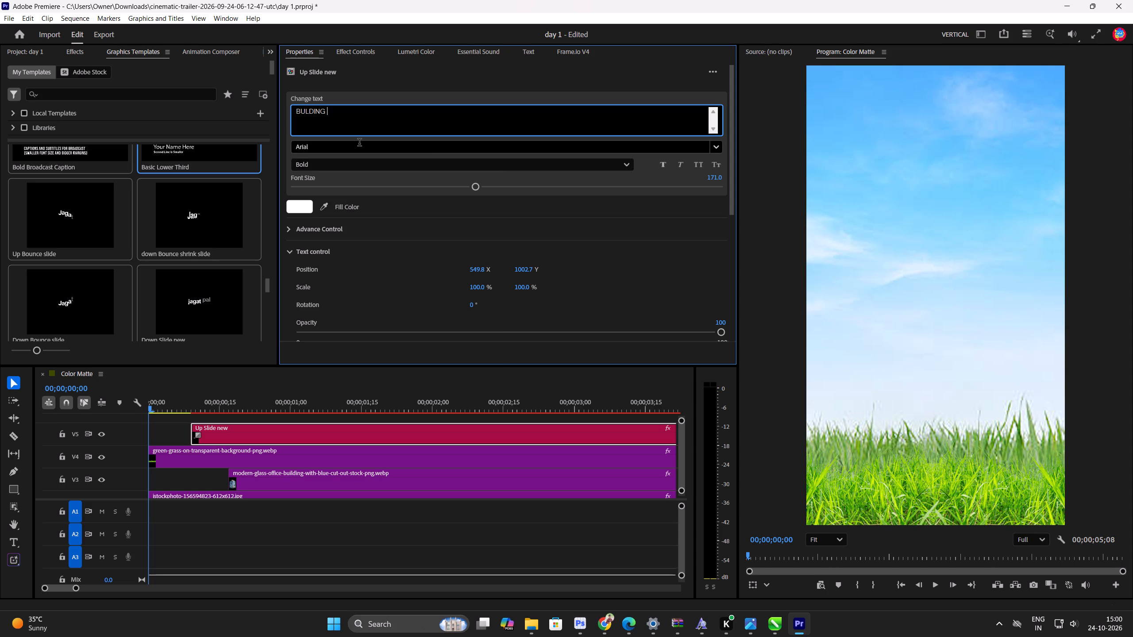
Change the title's font to Coolvetica Regular.
click(359, 143)
text(COO)
scroll(435, 322, down, 3)
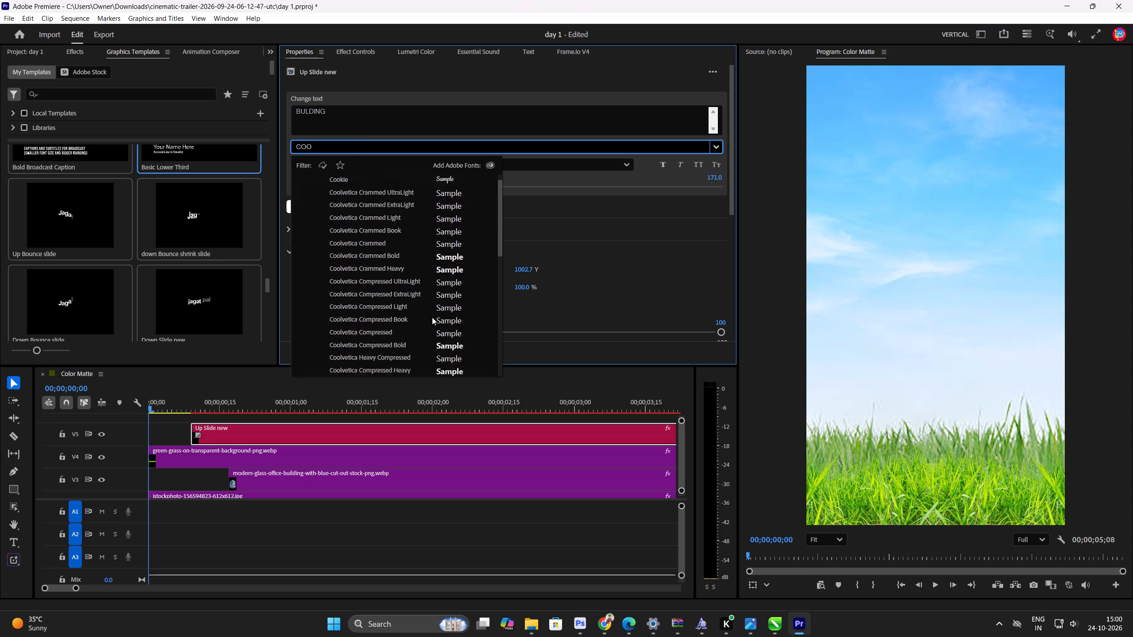
scroll(432, 317, down, 2)
scroll(451, 381, down, 6)
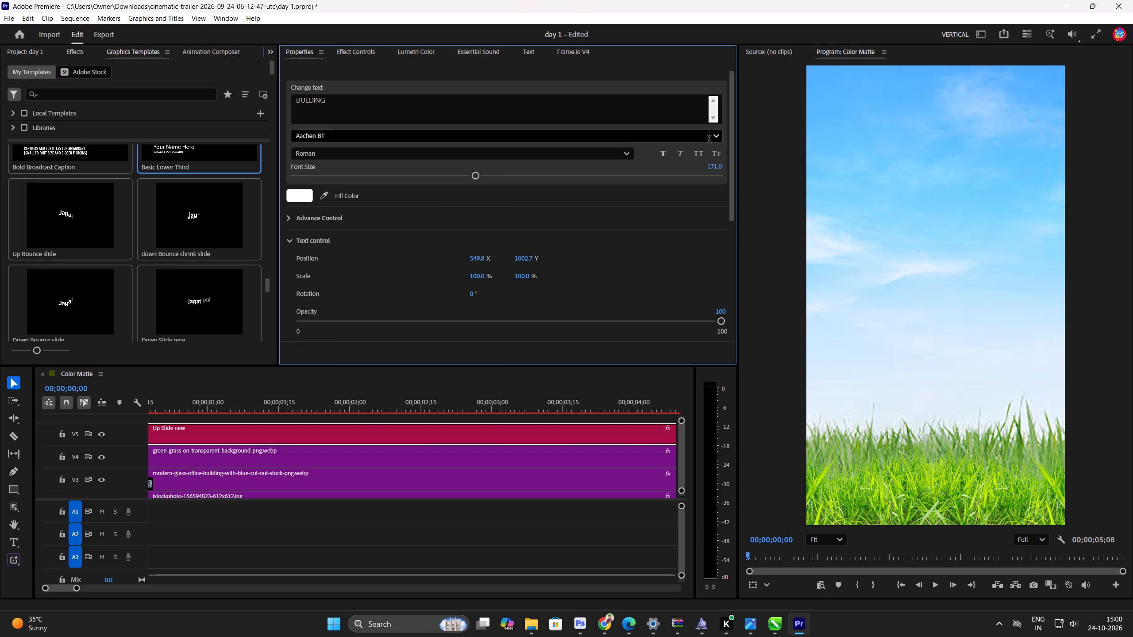
click(715, 138)
text(COO)
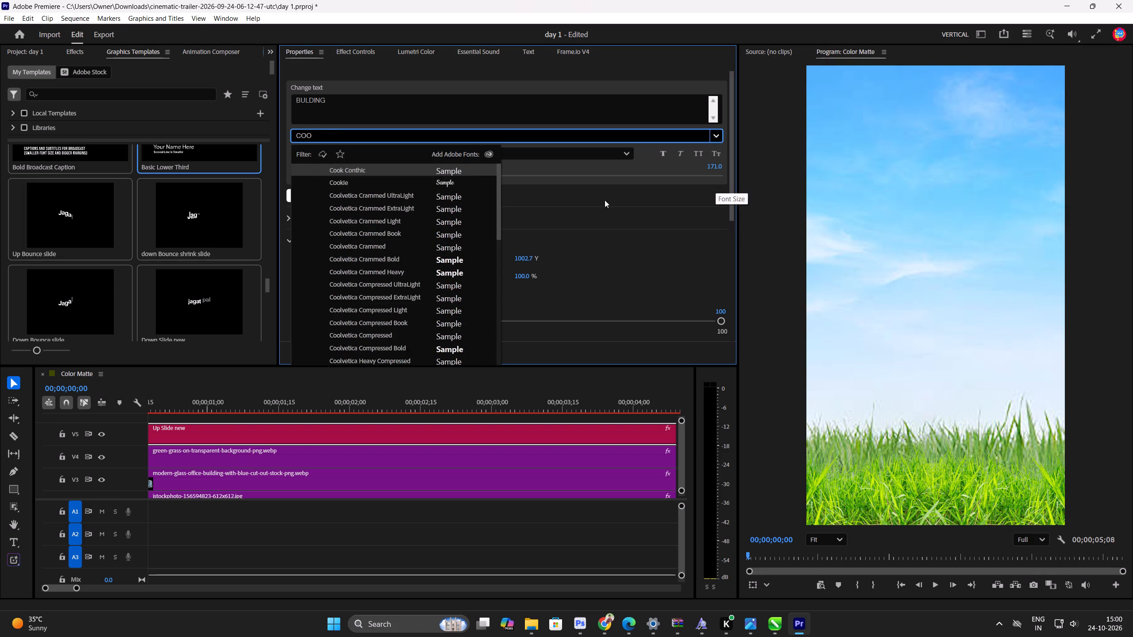
scroll(435, 320, down, 9)
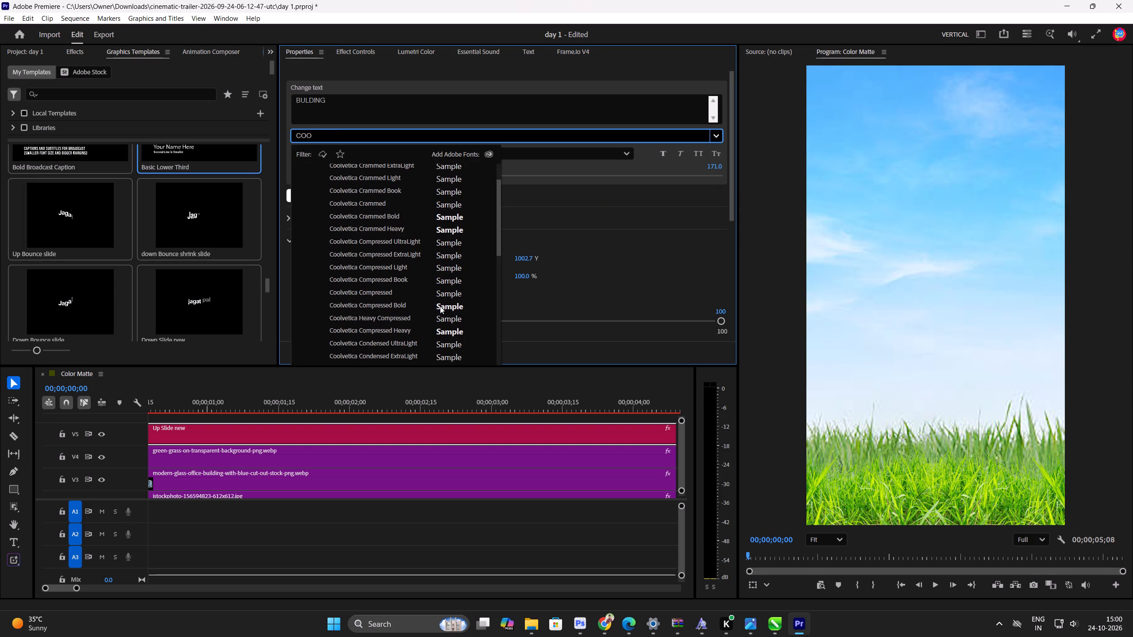
scroll(440, 309, down, 20)
scroll(440, 309, down, 3)
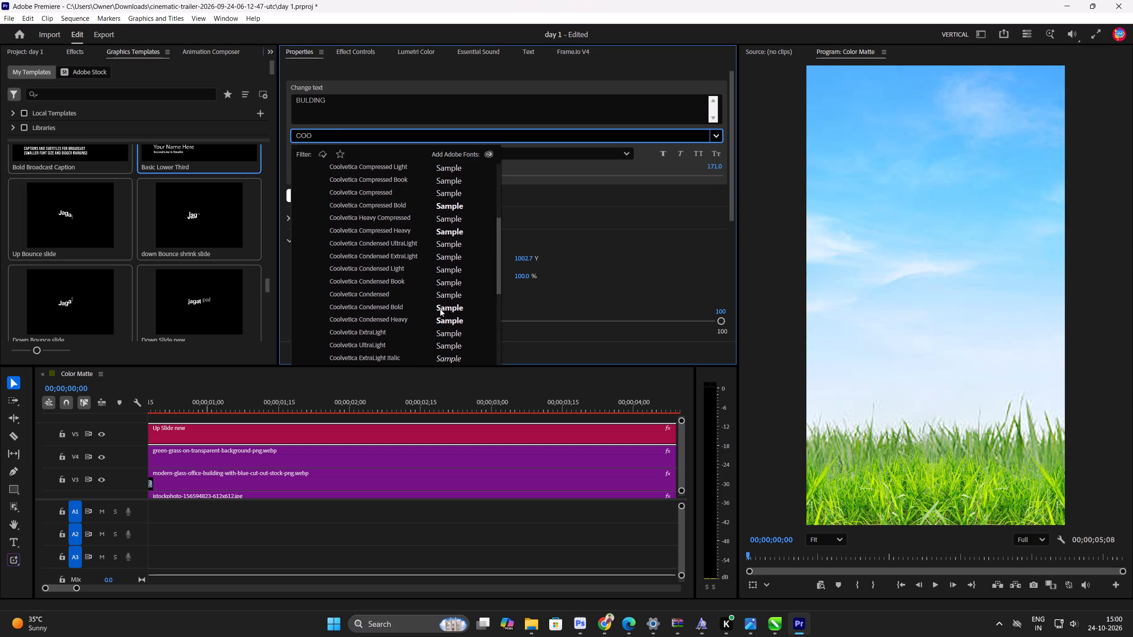
scroll(440, 309, down, 12)
scroll(431, 346, down, 3)
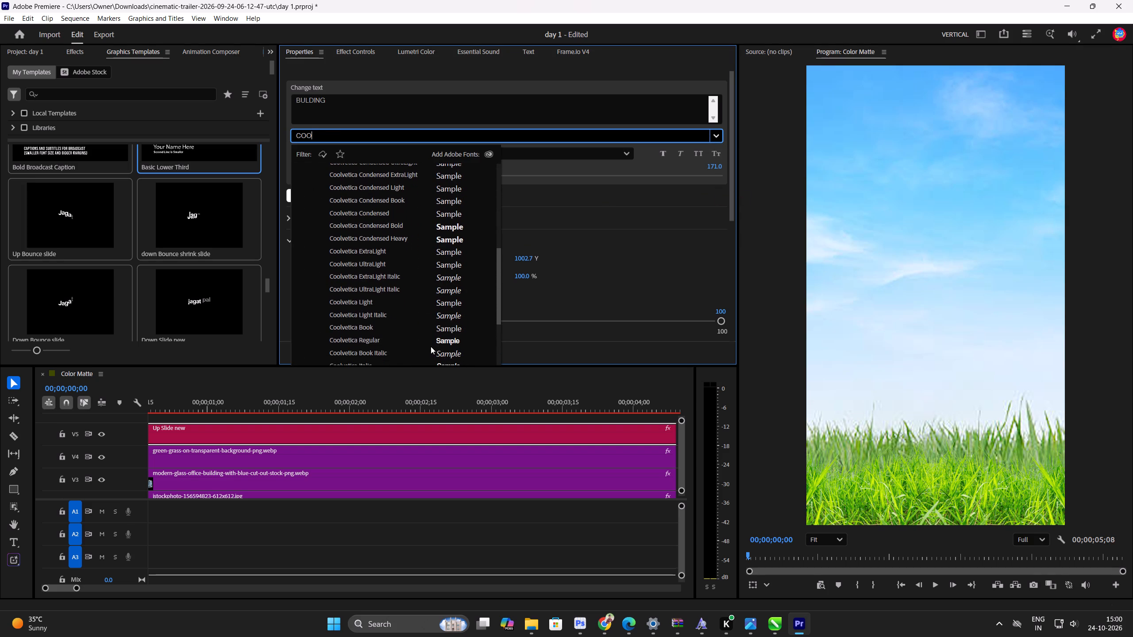
click(435, 340)
Play to where both title and building show, and sample the building's blue glass as the title's fill colour.
key(space)
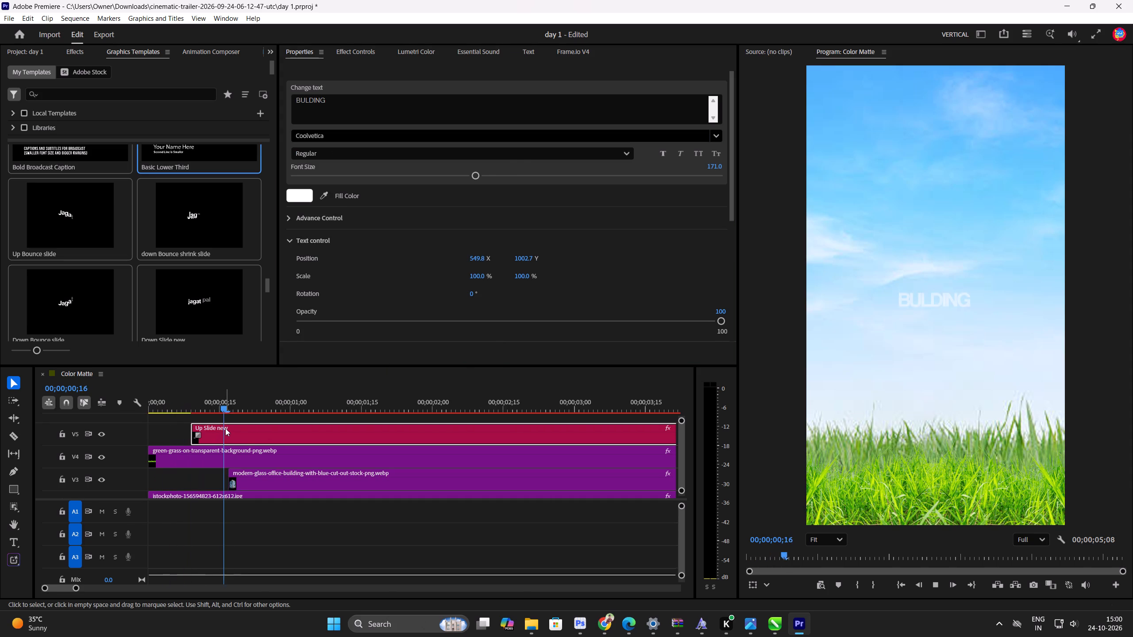
key(space)
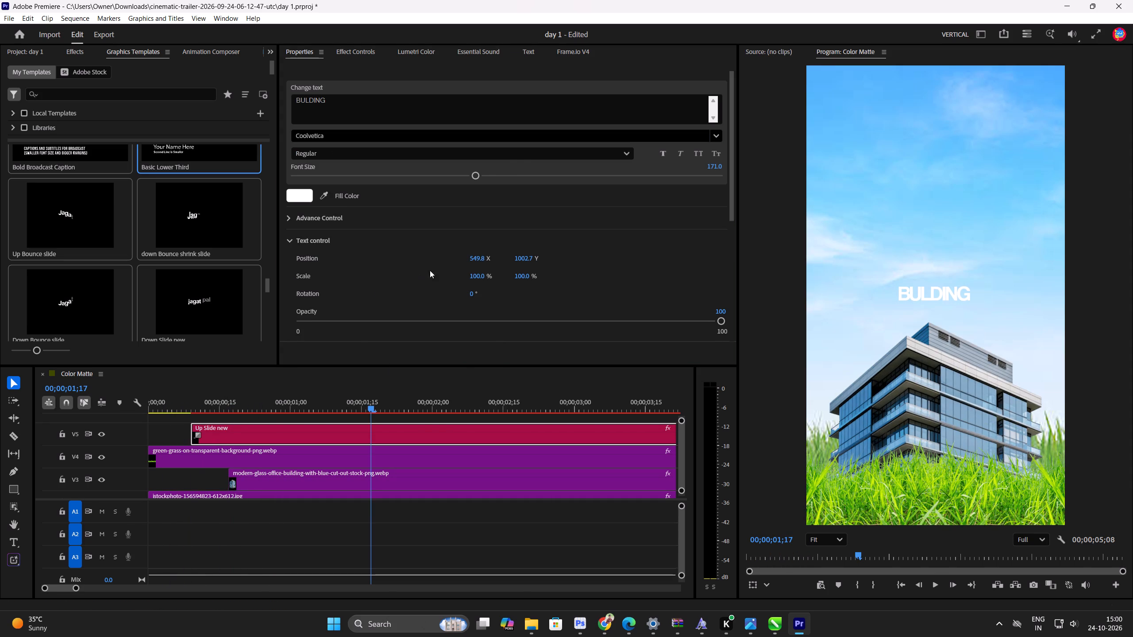
click(324, 196)
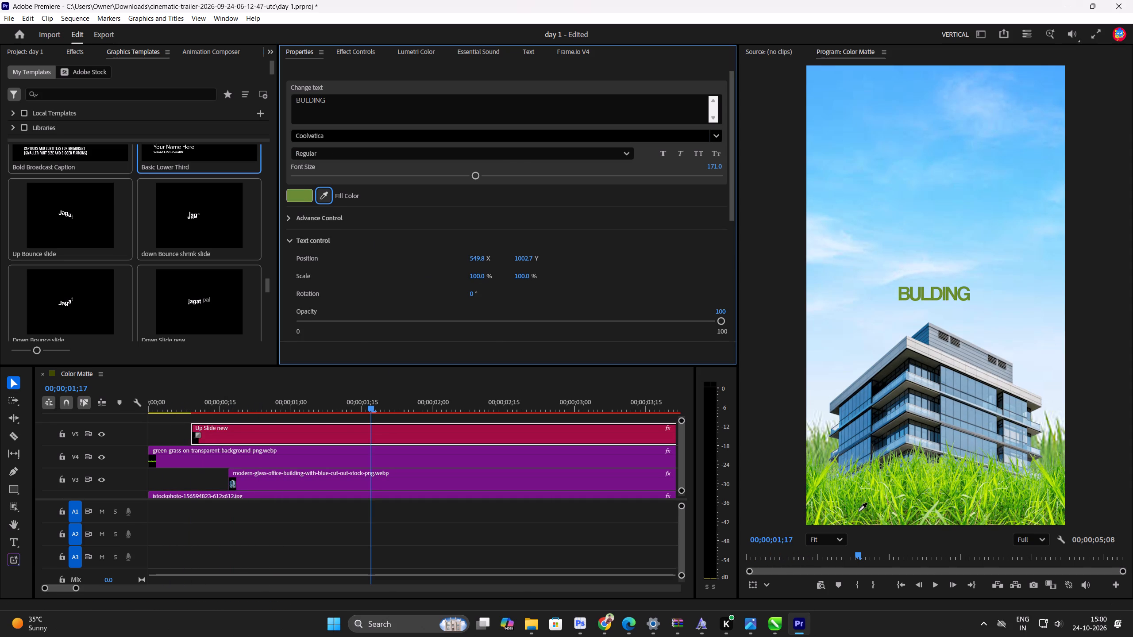
click(881, 396)
Increase the title's font size to about 255.
drag(475, 175, 502, 177)
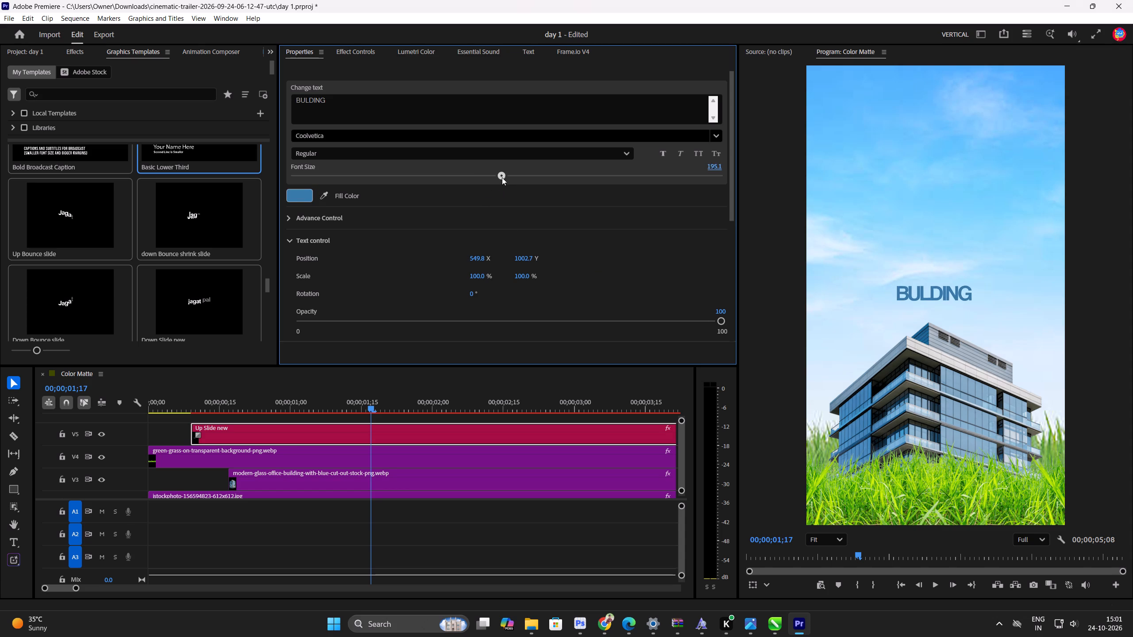
drag(502, 177, 571, 233)
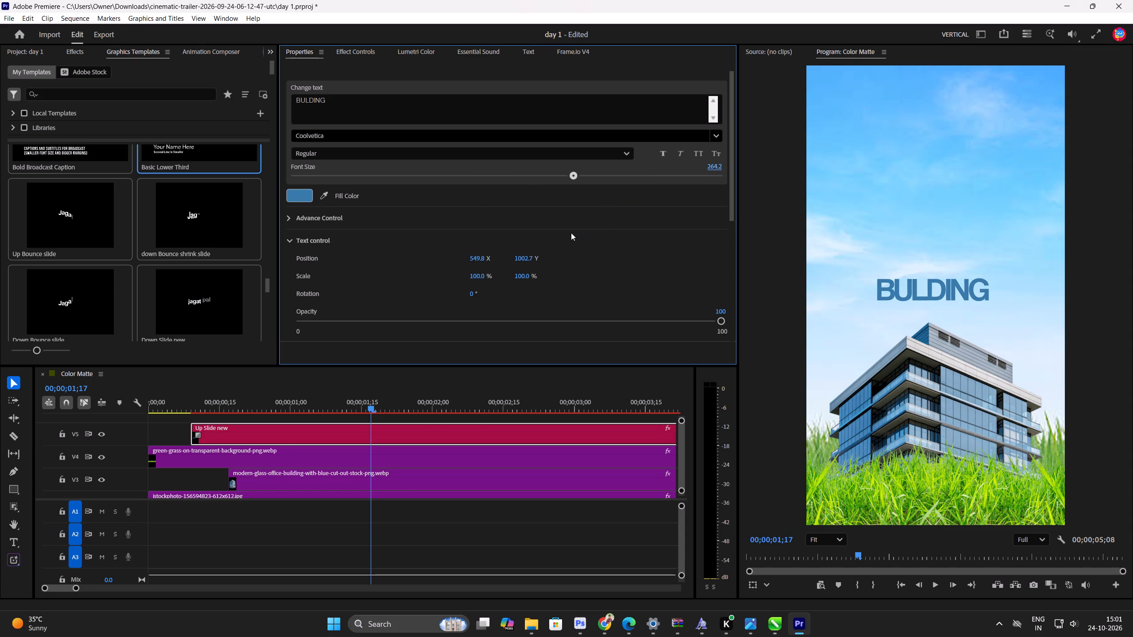
drag(571, 233, 565, 234)
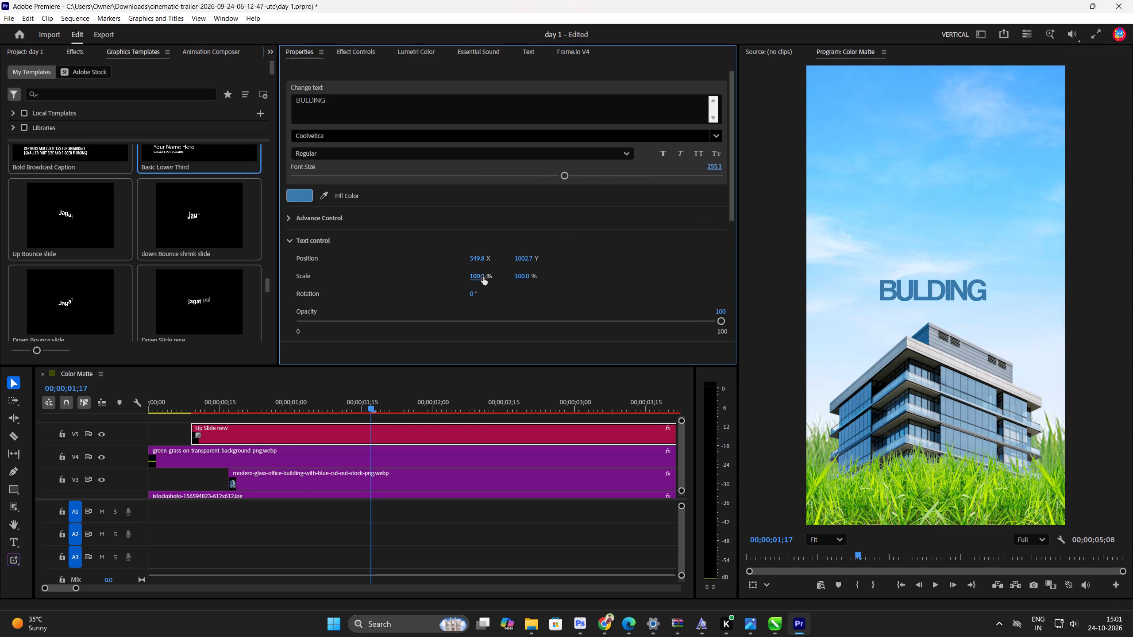
Try a text scale of 144% and bring it back down, and enlarge the whole title clip to a motion scale of 191.
drag(483, 277, 516, 284)
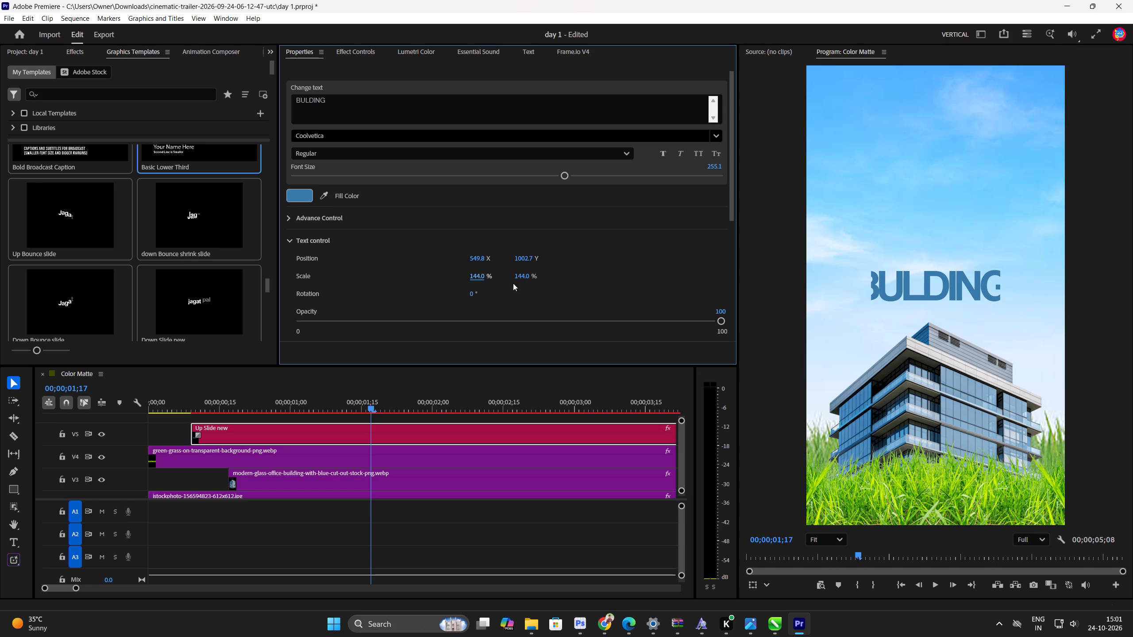
drag(477, 276, 443, 280)
click(349, 50)
drag(390, 145, 391, 145)
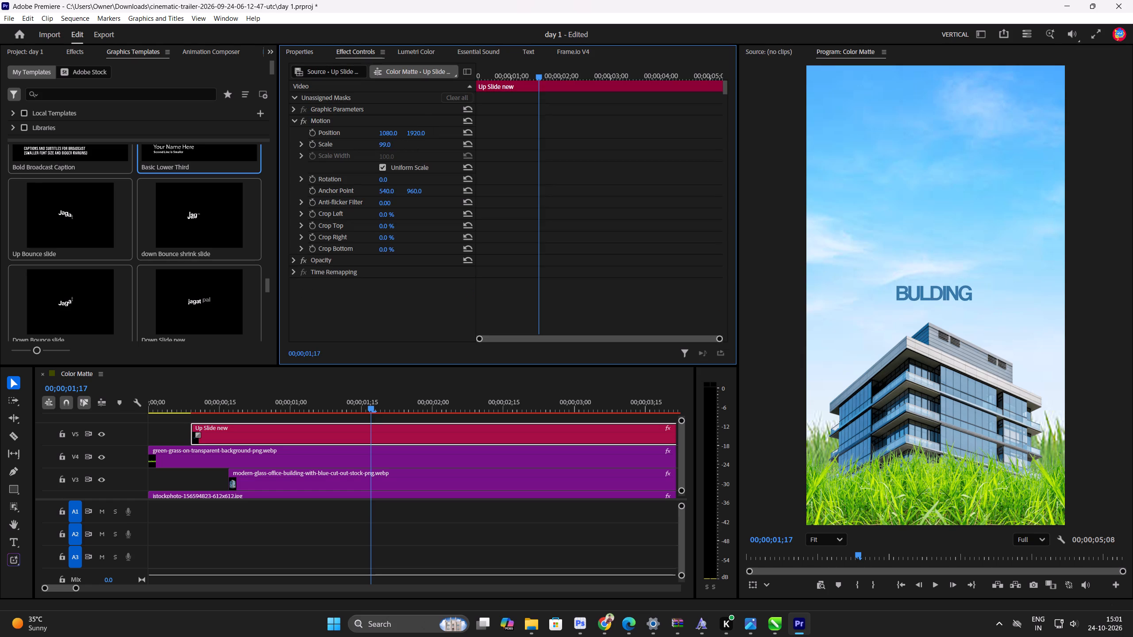
drag(391, 145, 443, 159)
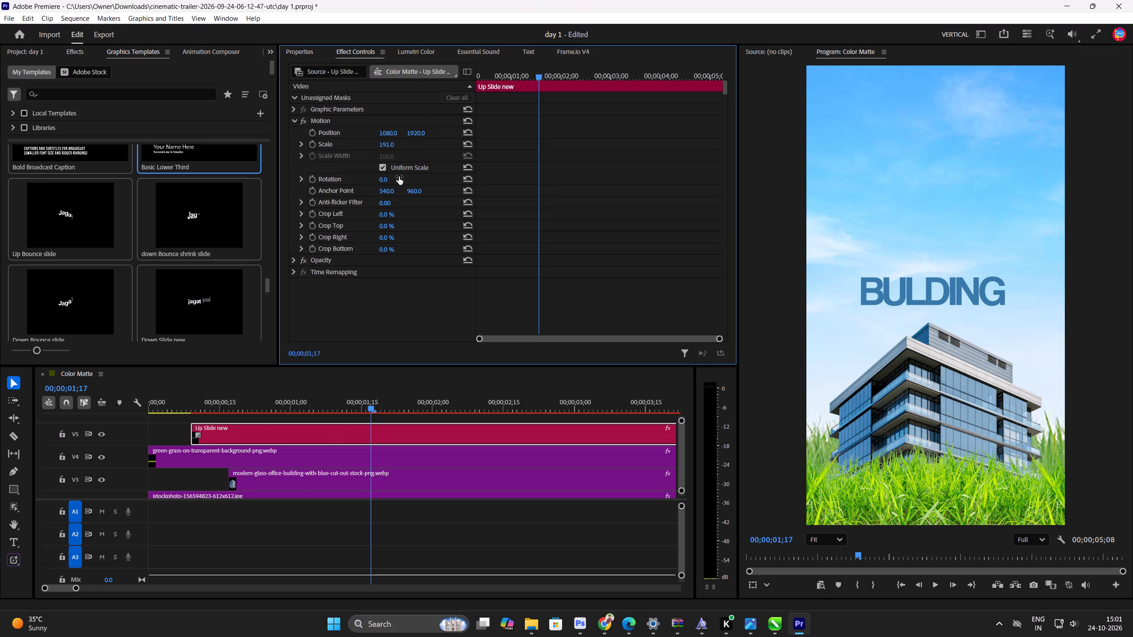
Play back the sequence from its start to check the enlarged title against the rising building.
drag(341, 408, 119, 412)
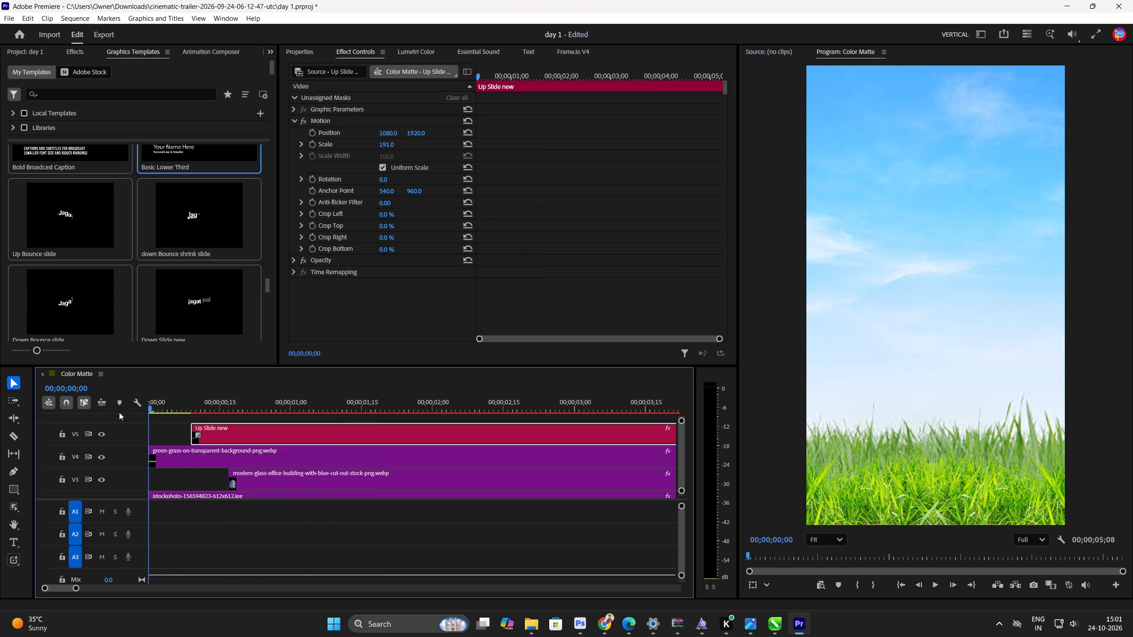
key(space)
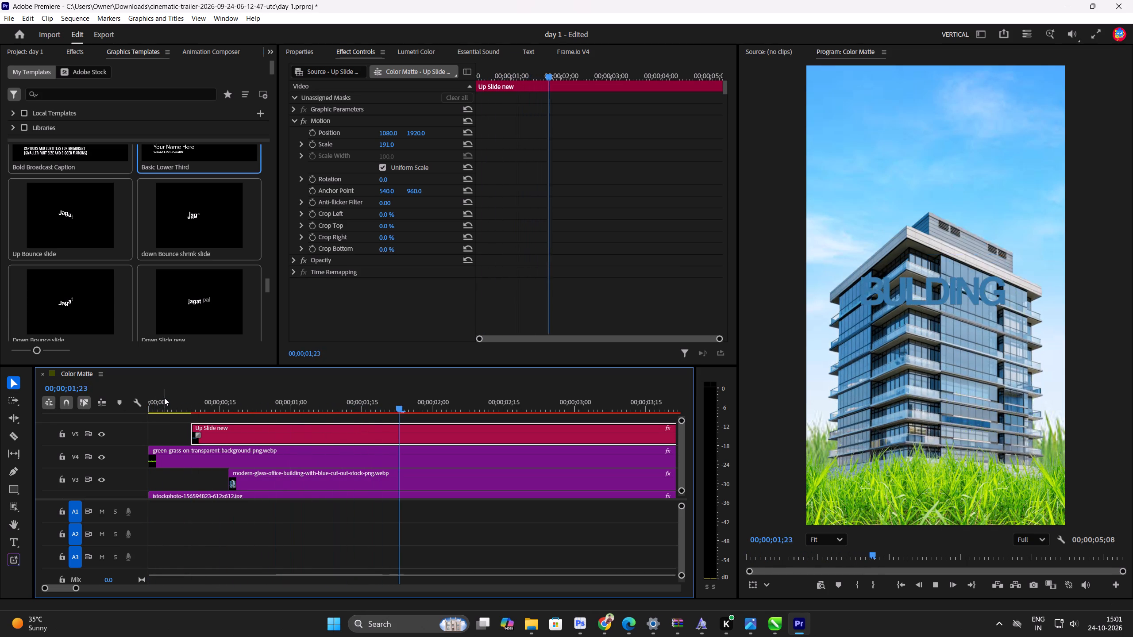
key(space)
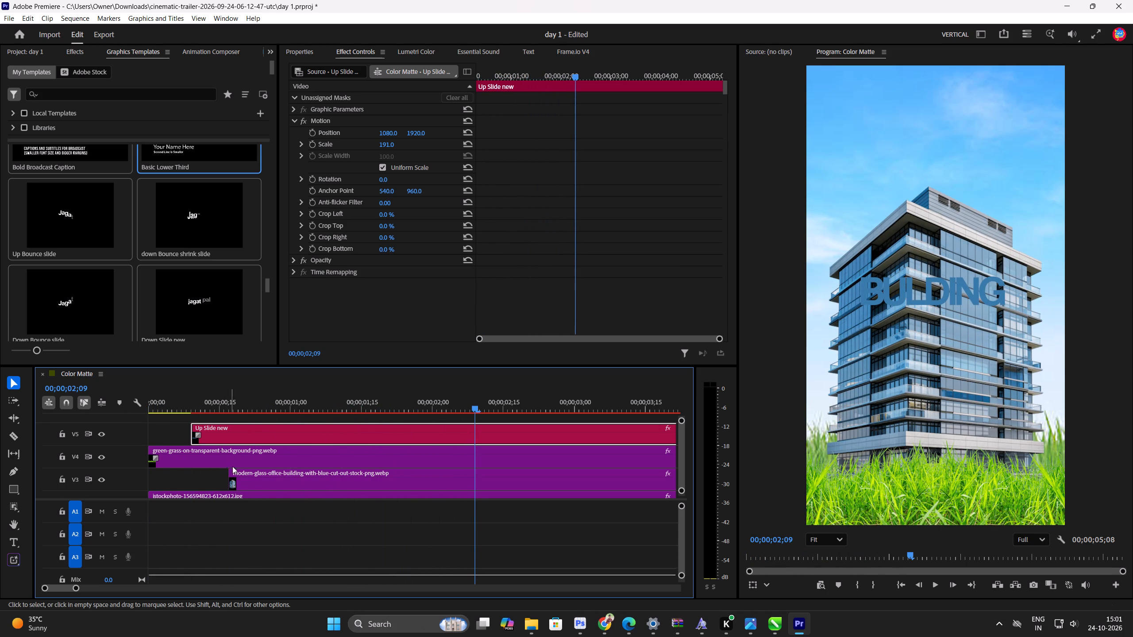
Move the glass office building clip onto a new video track above the title, keeping its timing.
drag(269, 479, 270, 417)
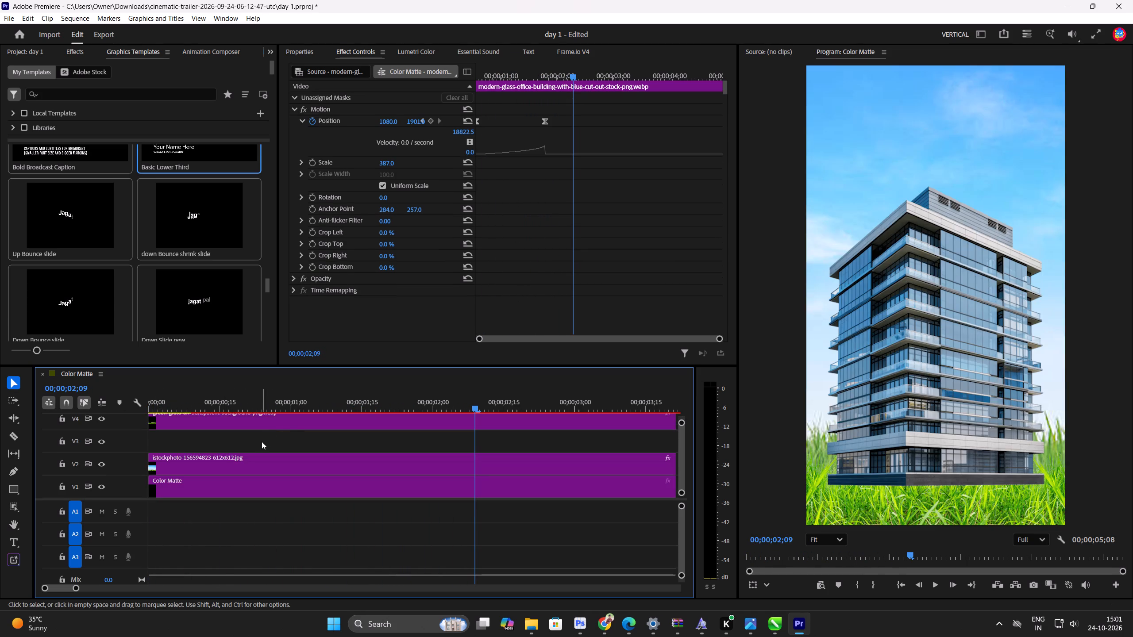
Play back the sequence to check the building covering the title, and return the playhead to the sequence start.
drag(314, 405, 84, 417)
key(space)
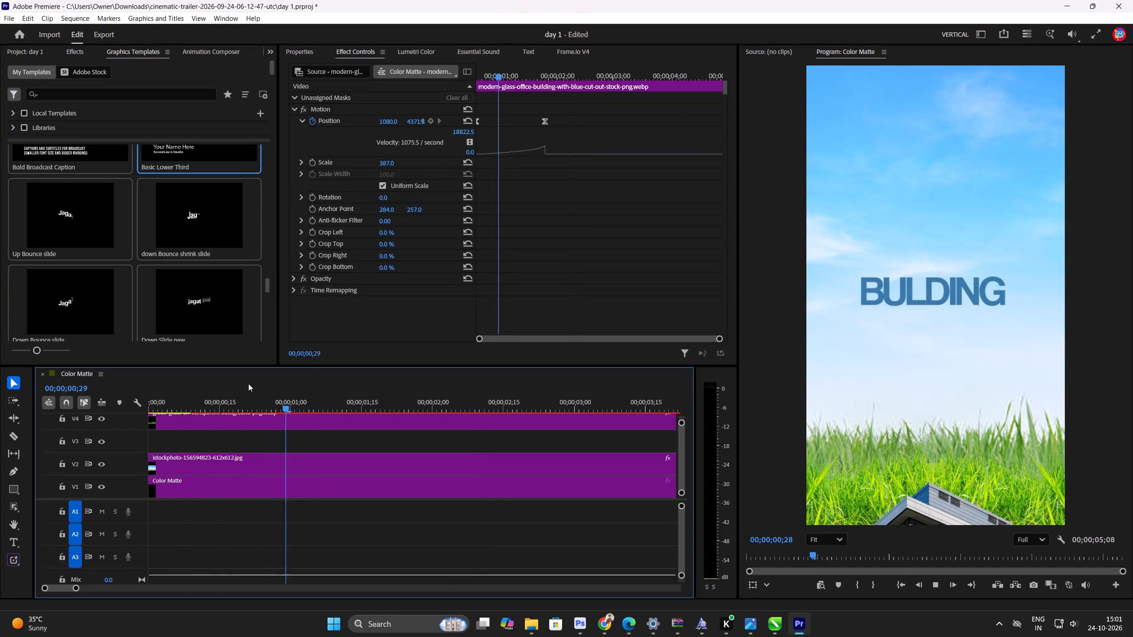
key(space)
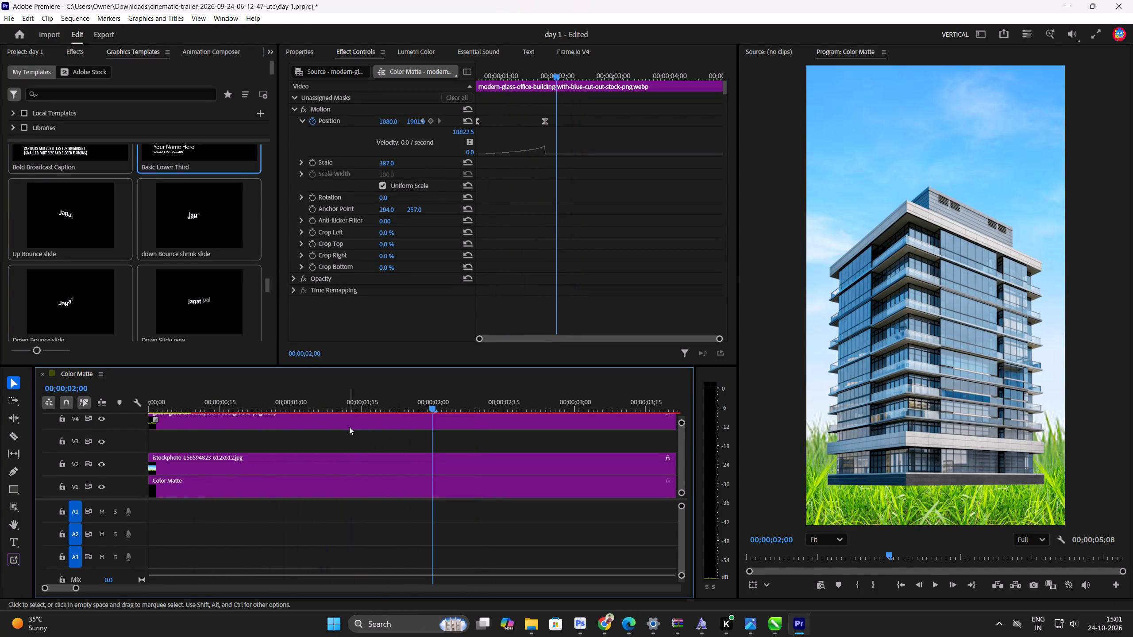
scroll(299, 441, up, 4)
drag(345, 399, 88, 404)
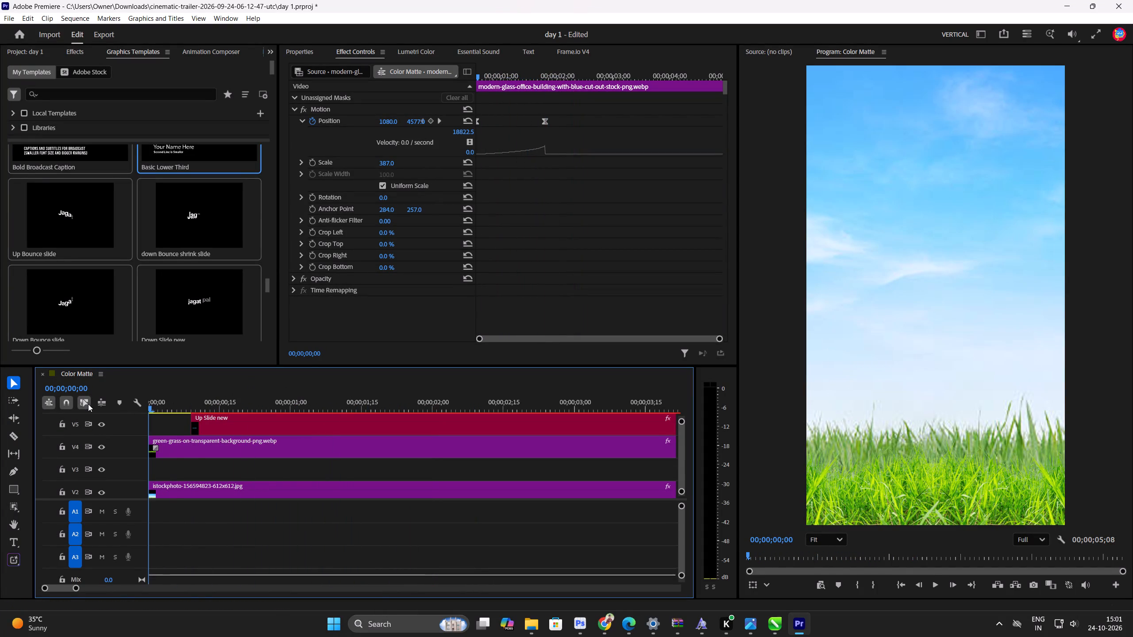
Move the green grass clip onto a new video track above the building, keeping its start at the sequence start.
alt+scroll(281, 453, down, 4)
ctrl+scroll(256, 452, up, 4)
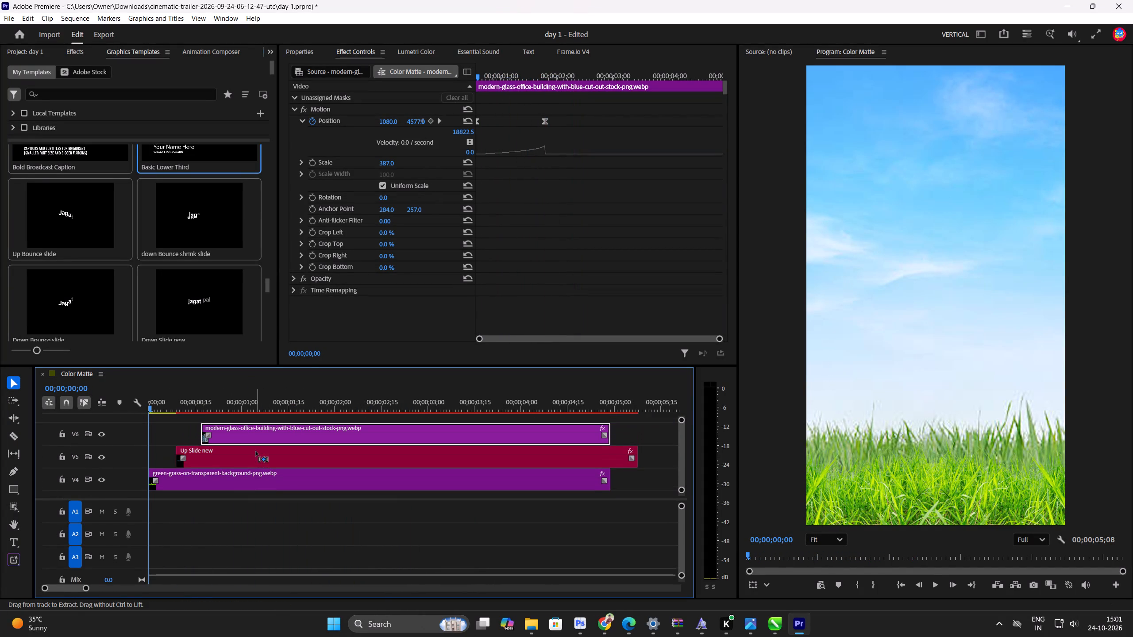
drag(244, 488, 247, 419)
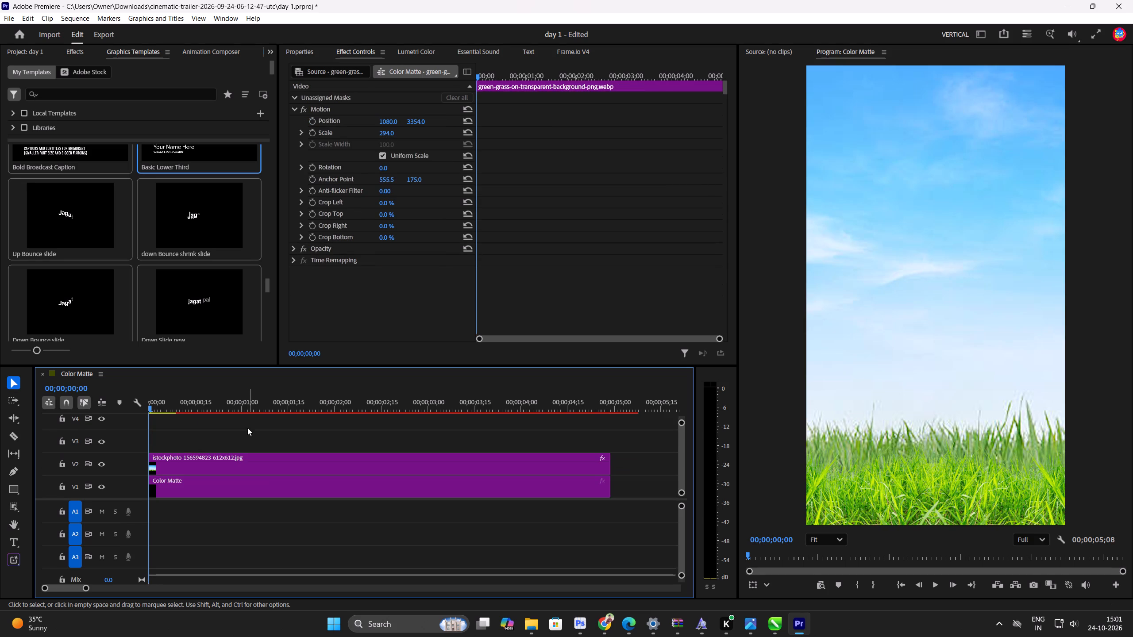
Deselect all clips and enlarge the timeline's video track area to show the full layer stack.
alt+scroll(314, 449, down, 10)
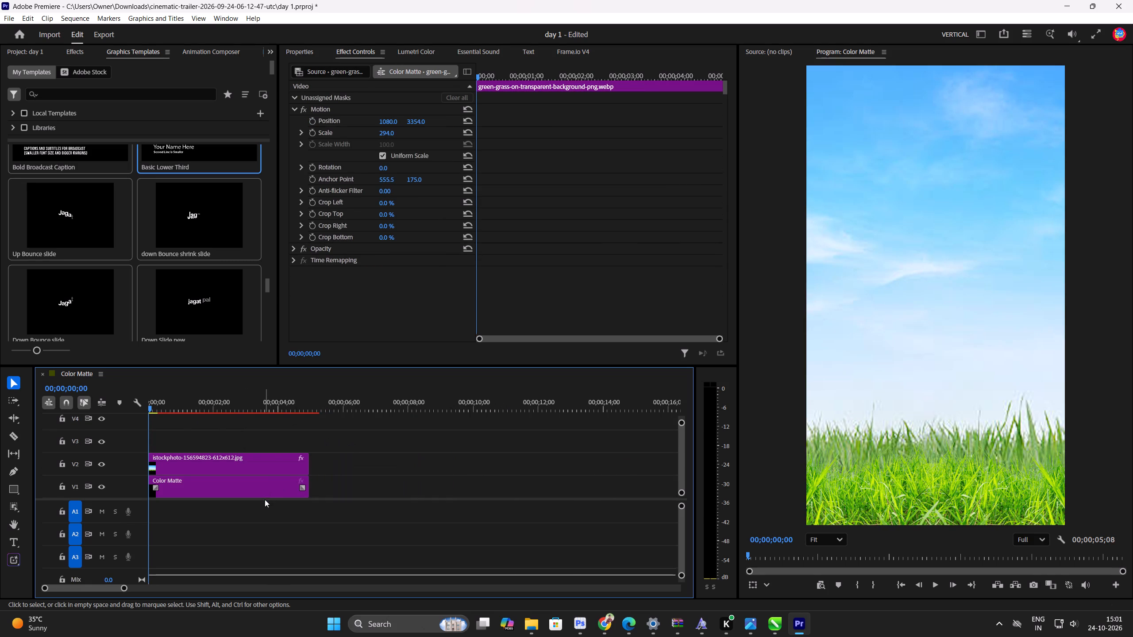
double_click(439, 497)
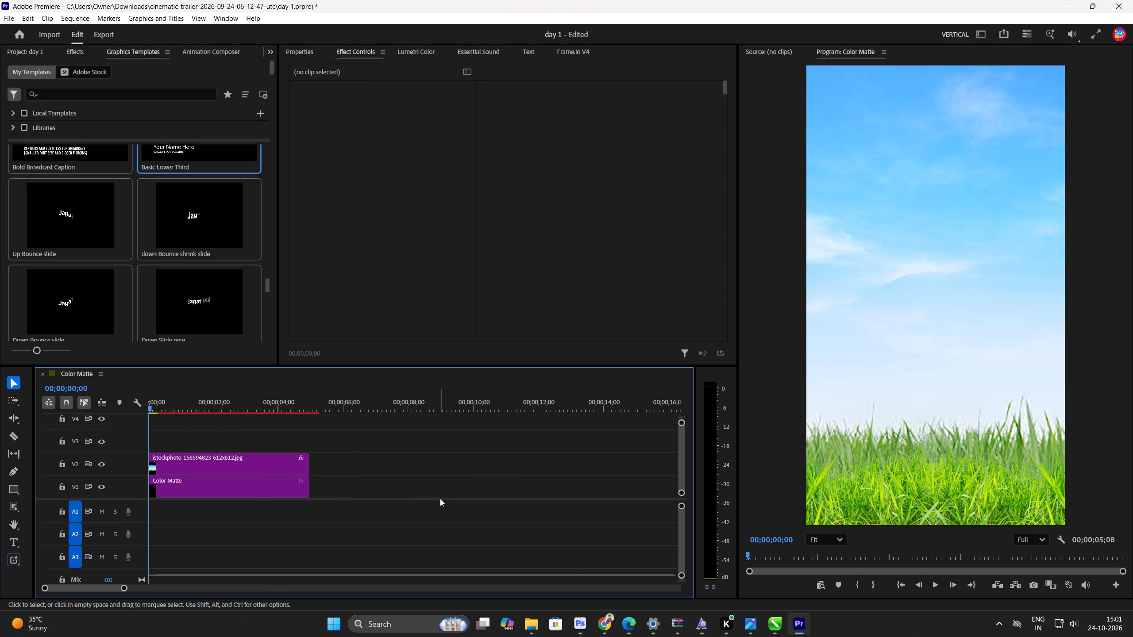
drag(682, 499, 682, 527)
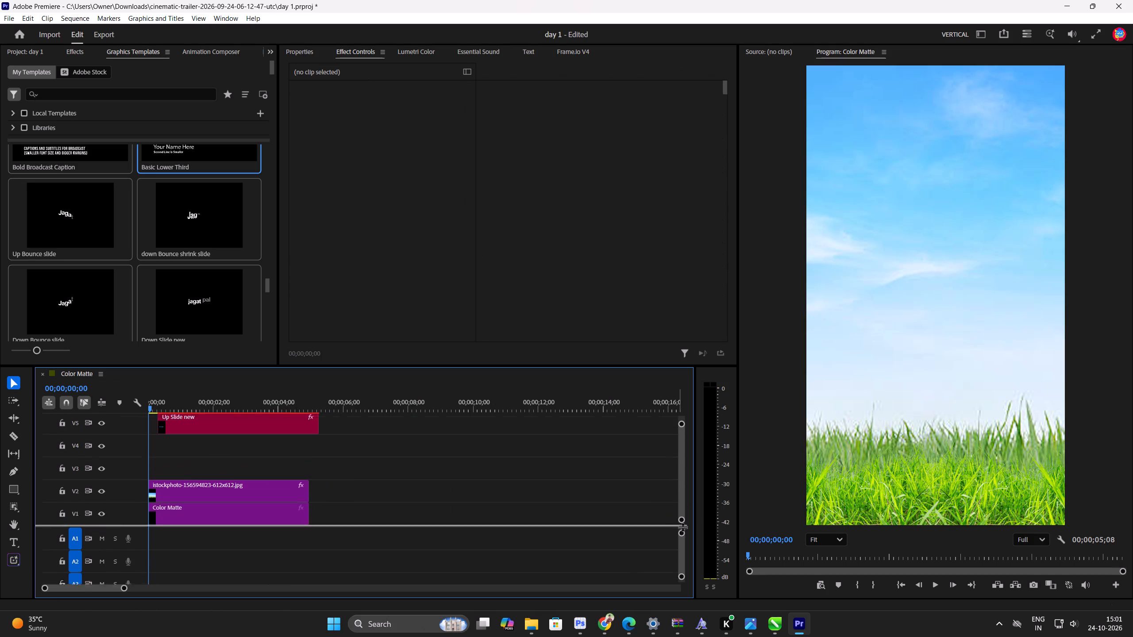
drag(682, 527, 682, 563)
Play back the sequence from near its start to check the grass, building and title layering.
drag(220, 404, 148, 414)
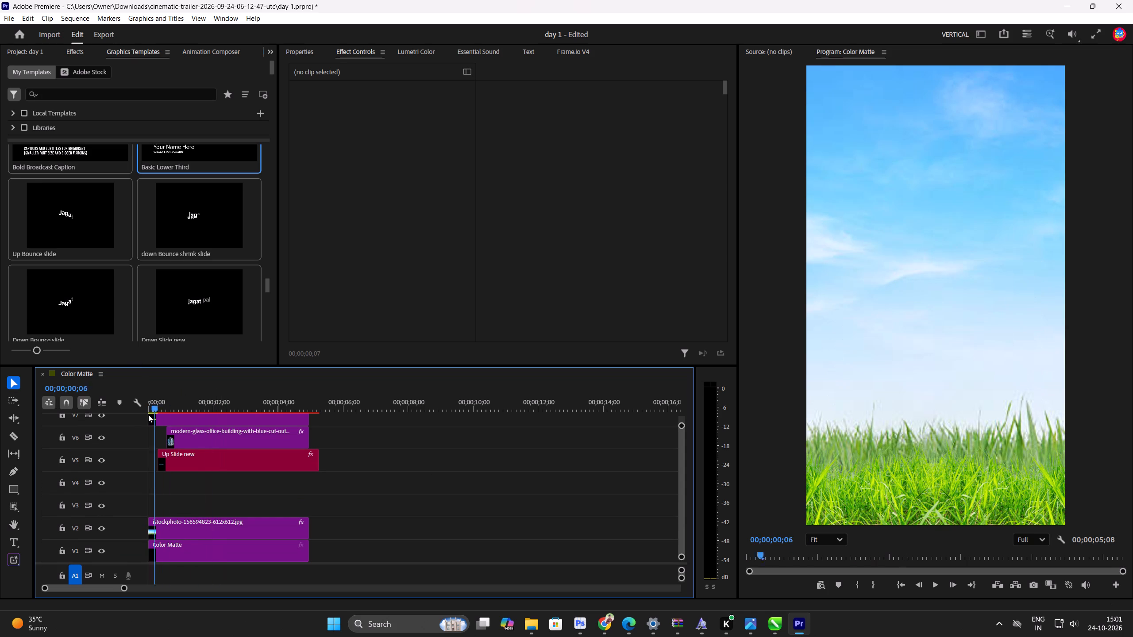
drag(148, 414, 80, 438)
key(space)
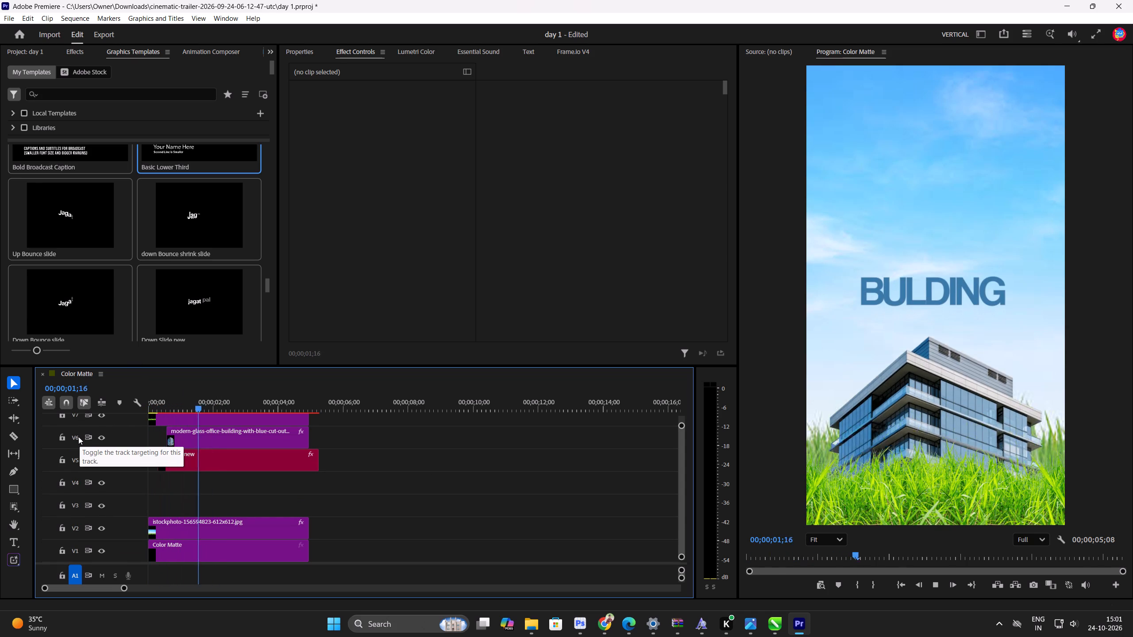
key(space)
key(space)
key(space)
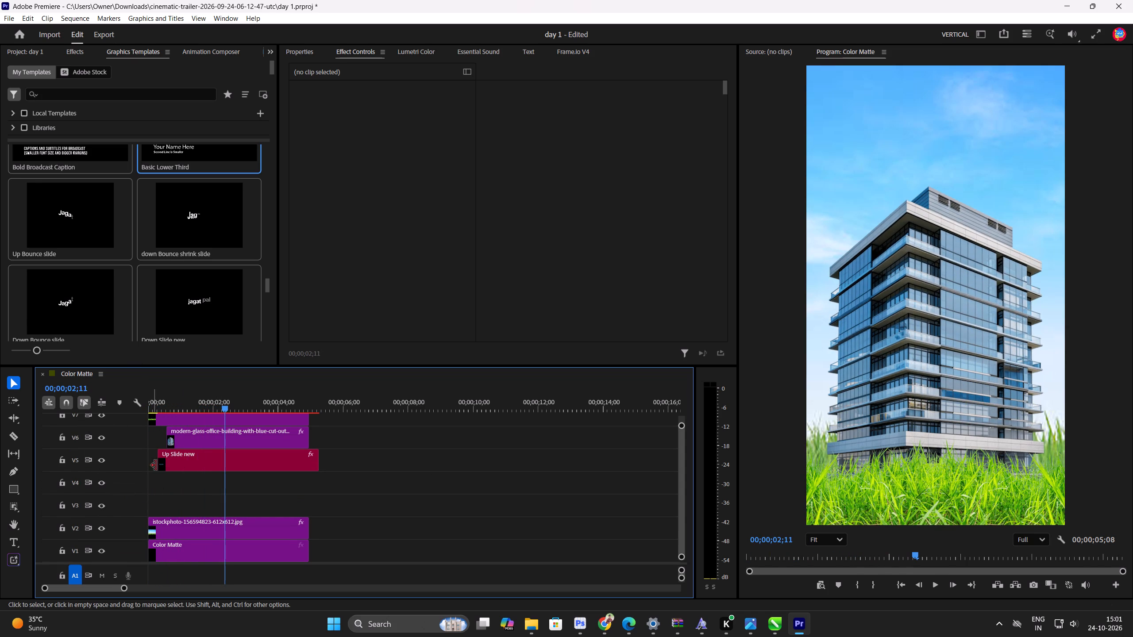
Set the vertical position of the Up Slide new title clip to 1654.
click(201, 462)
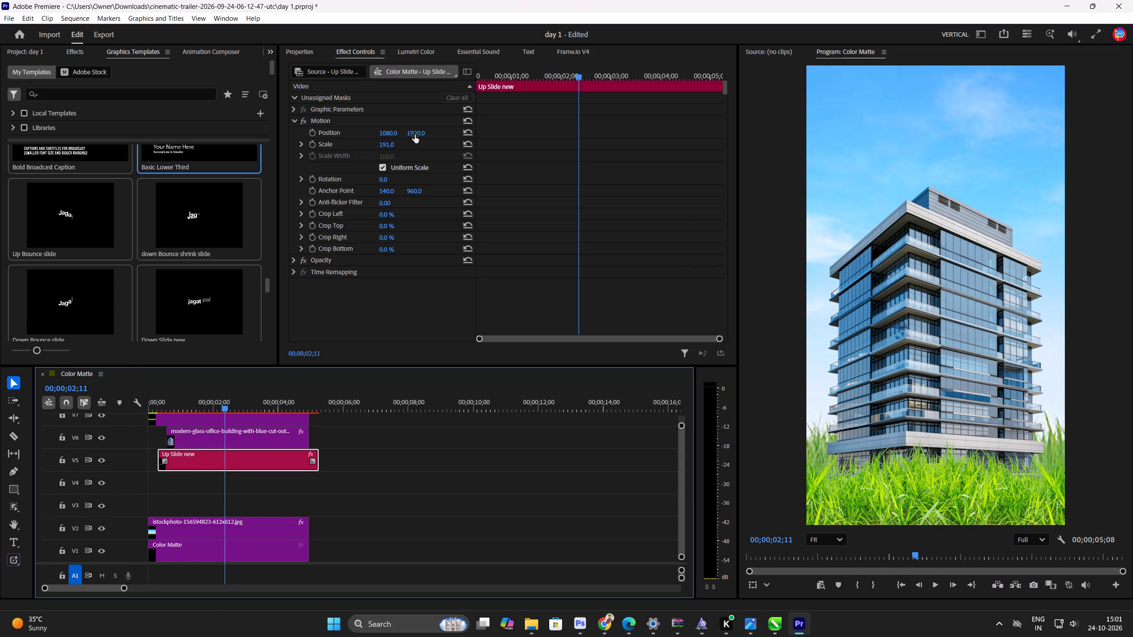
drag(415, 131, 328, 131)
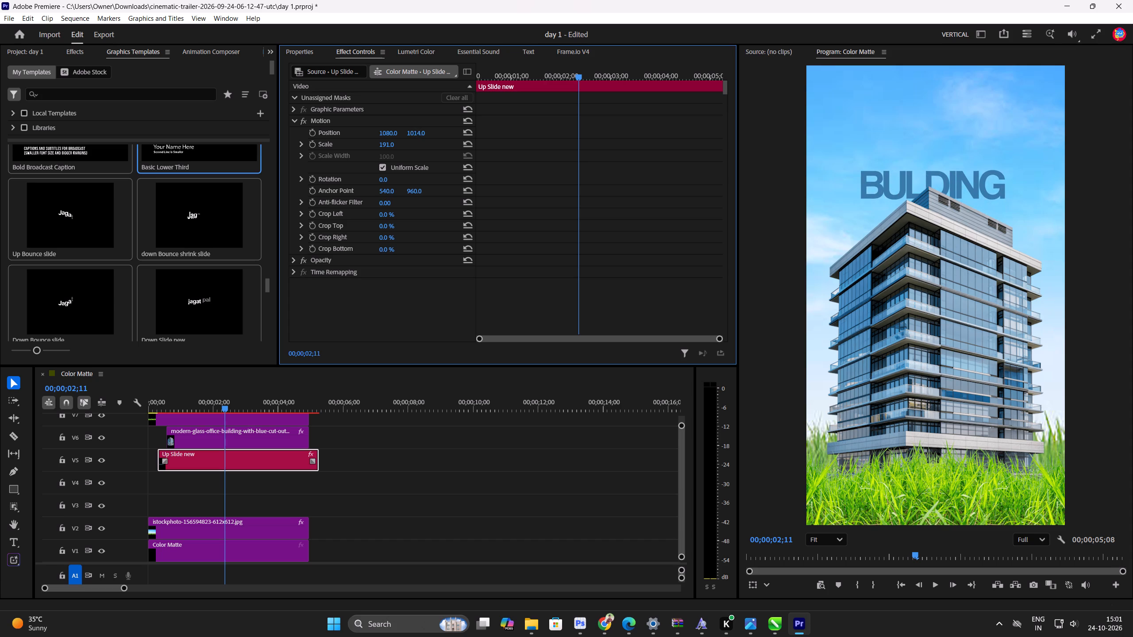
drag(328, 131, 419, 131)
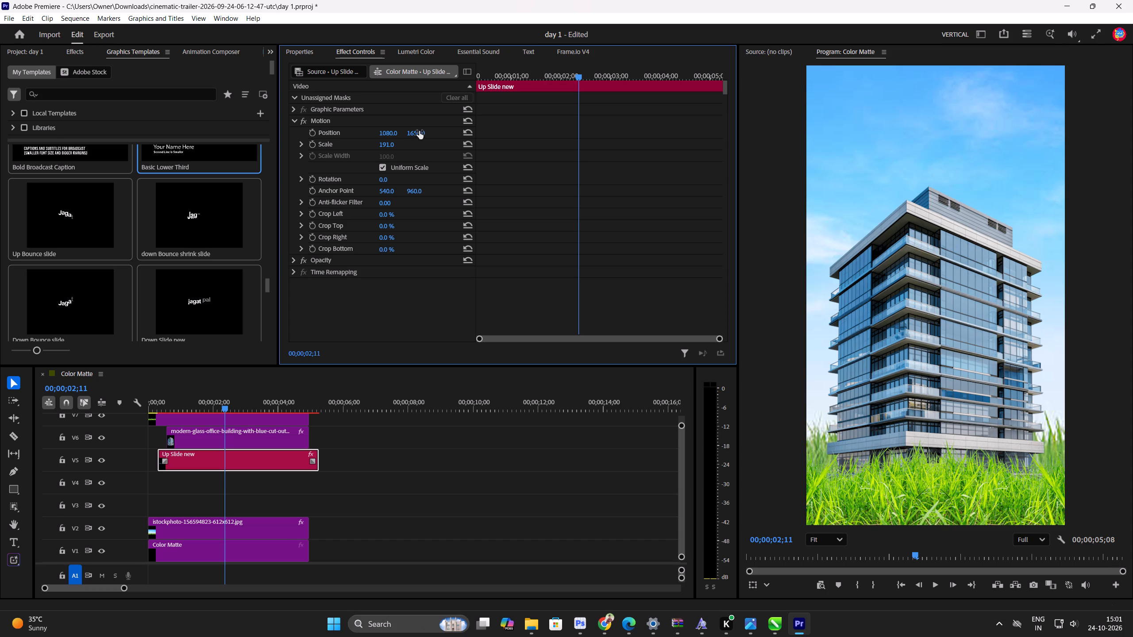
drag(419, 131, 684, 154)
Trim the start of the Up Slide new title clip to about 00;00;02;03.
drag(157, 466, 215, 474)
click(402, 492)
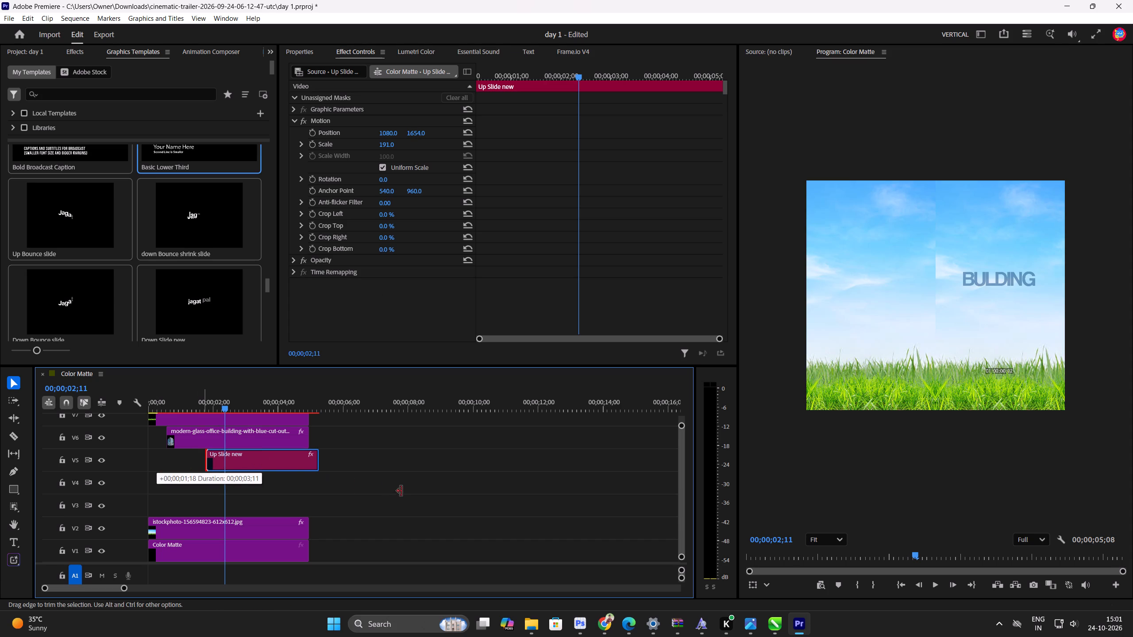
Trim the end of the Up Slide new title clip to line up with the end of the other clips.
drag(314, 461, 268, 460)
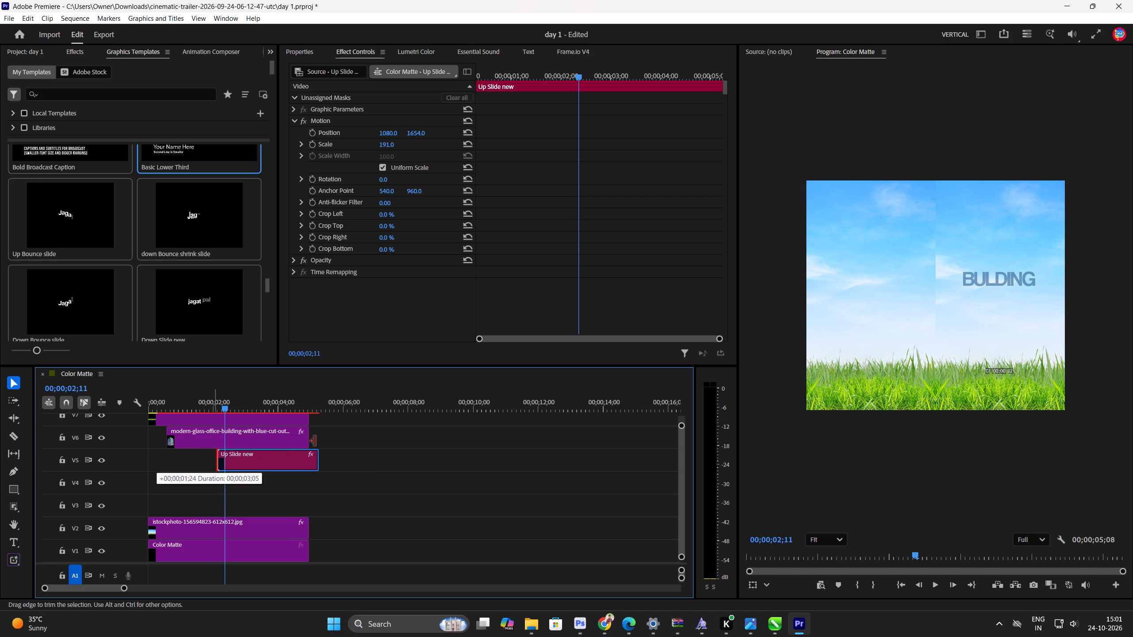
key(alt+Tab)
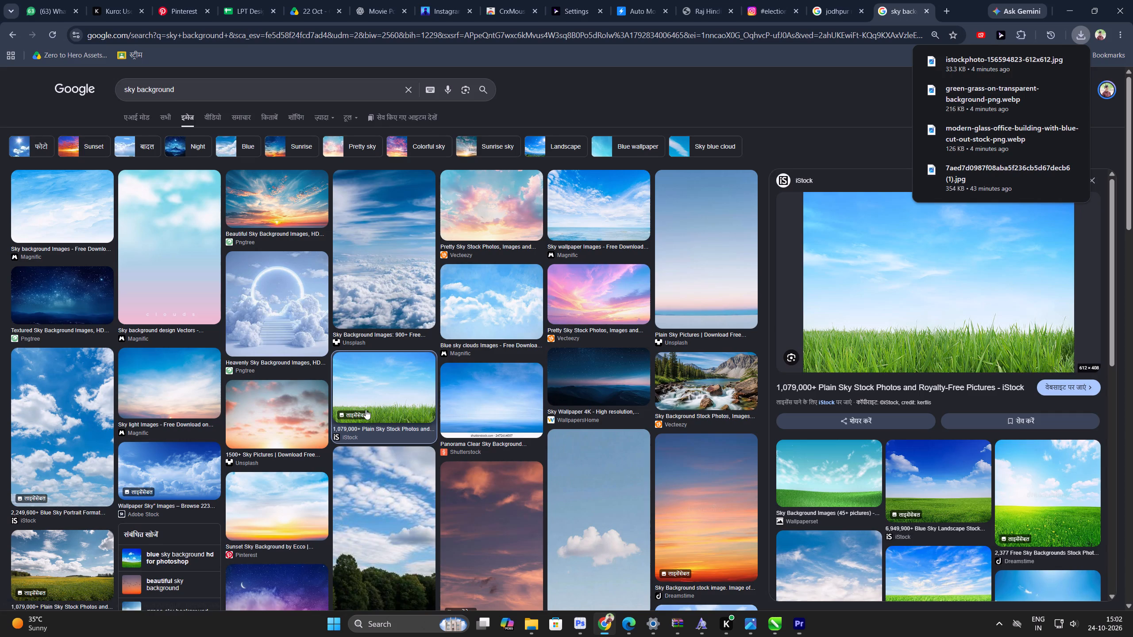
key(alt+Tab)
click(318, 455)
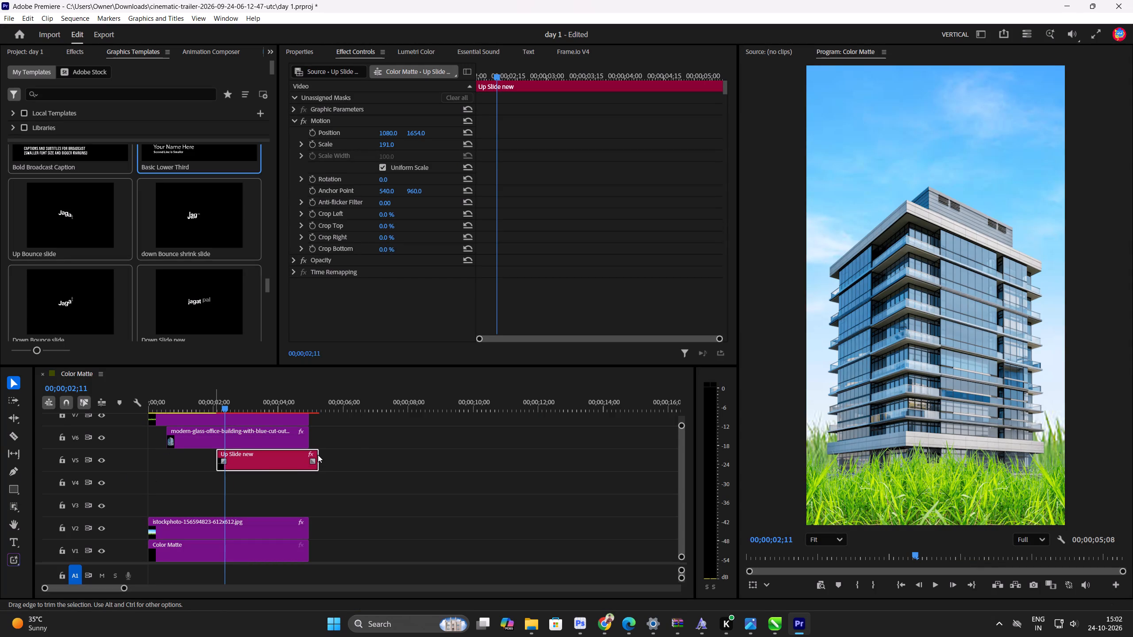
click(356, 442)
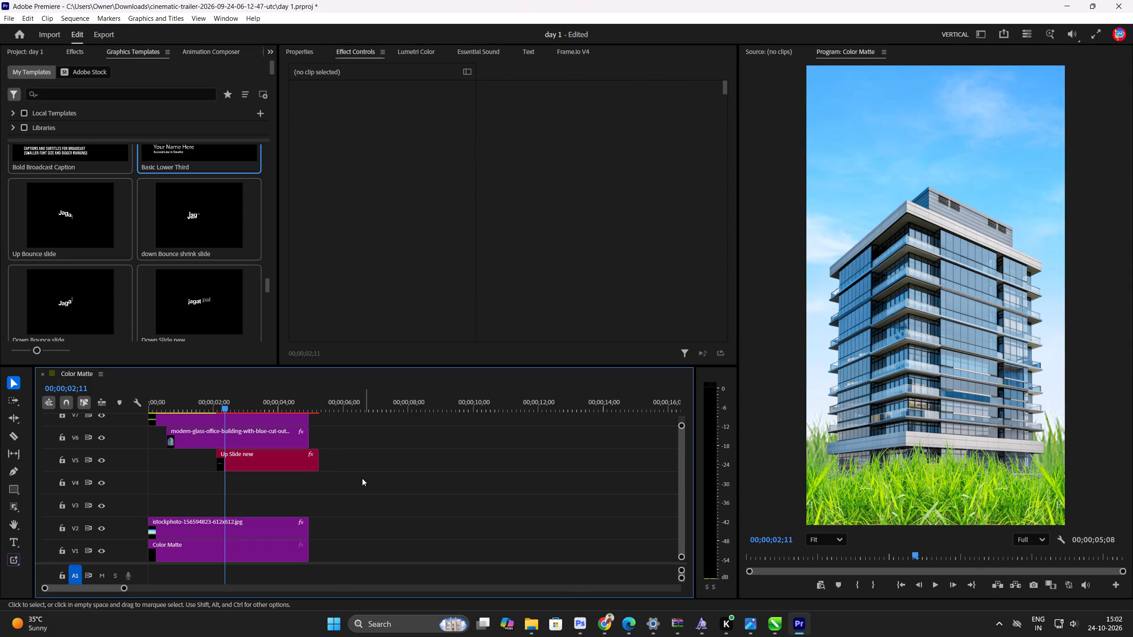
click(304, 461)
drag(317, 459, 306, 457)
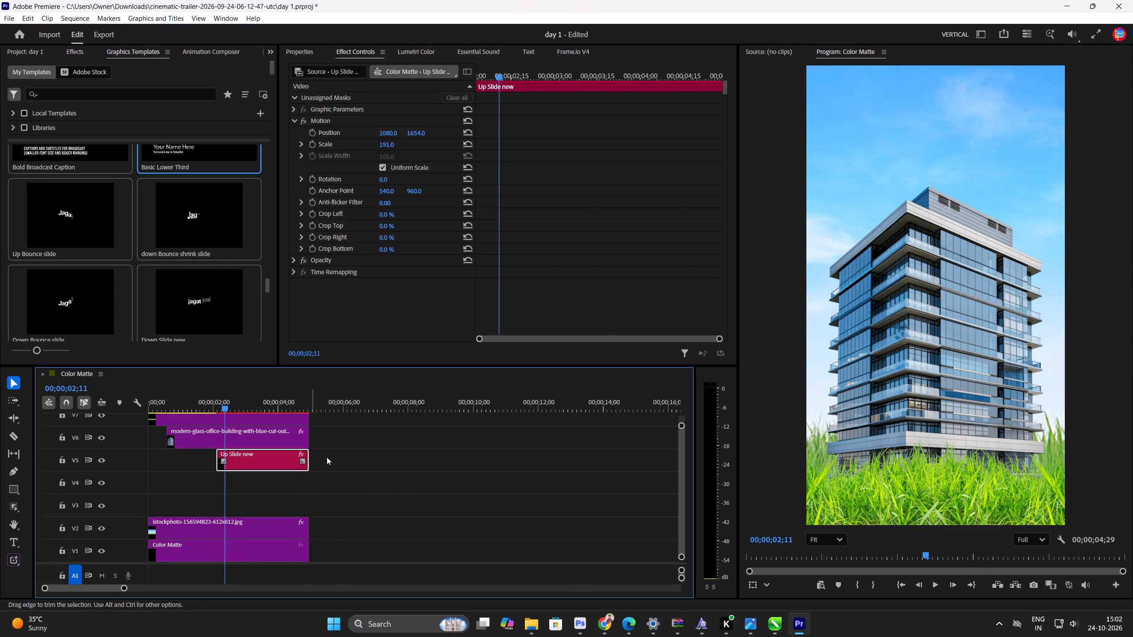
drag(379, 457, 369, 456)
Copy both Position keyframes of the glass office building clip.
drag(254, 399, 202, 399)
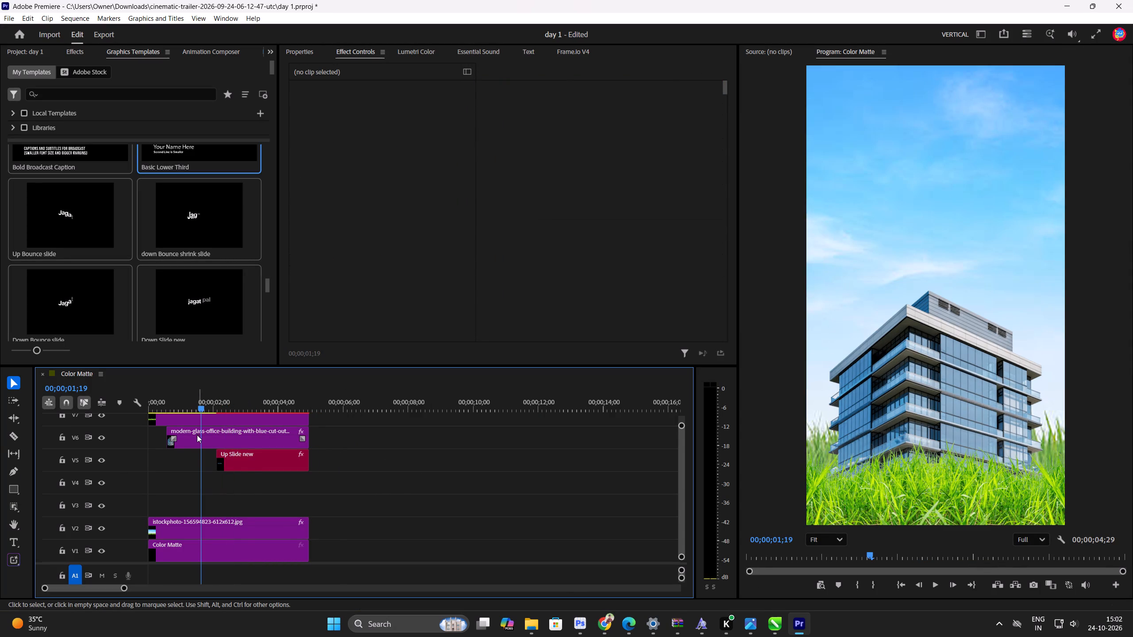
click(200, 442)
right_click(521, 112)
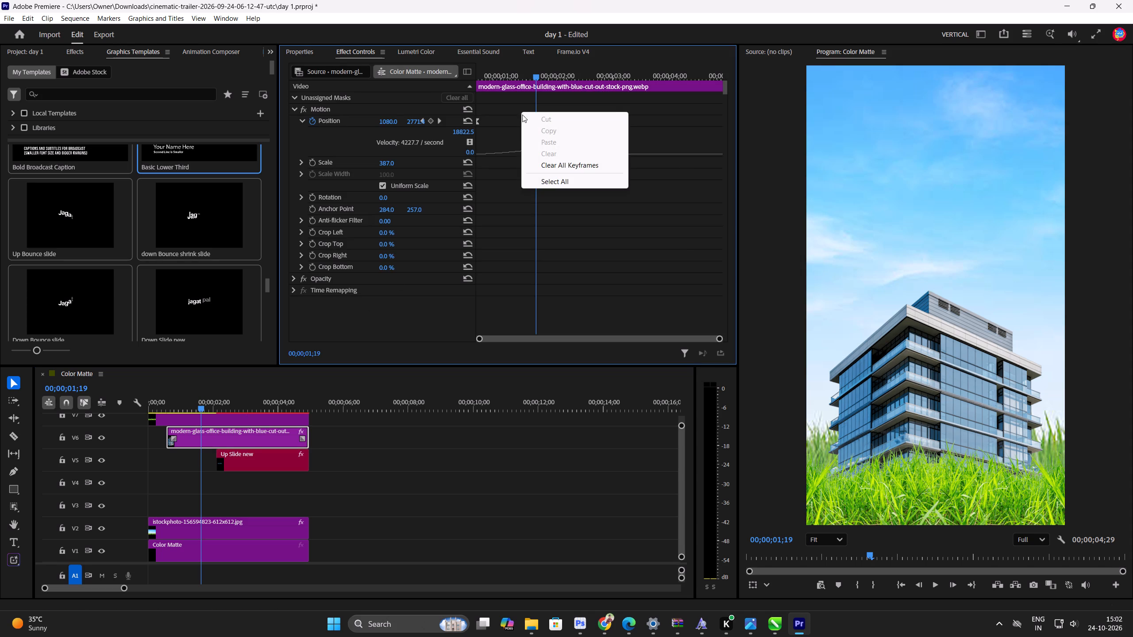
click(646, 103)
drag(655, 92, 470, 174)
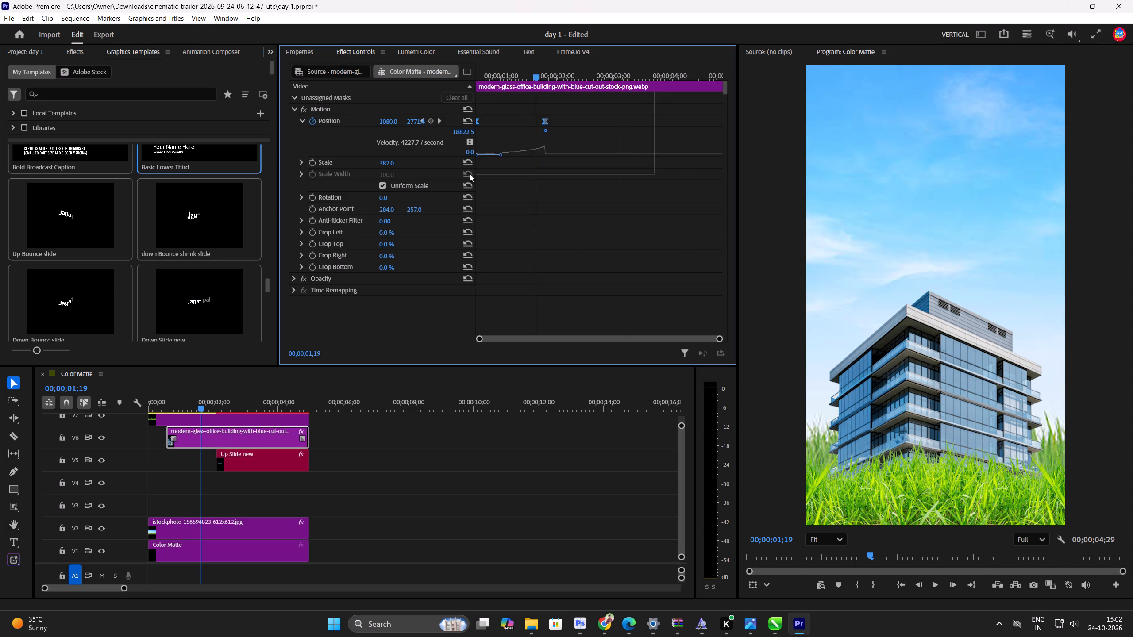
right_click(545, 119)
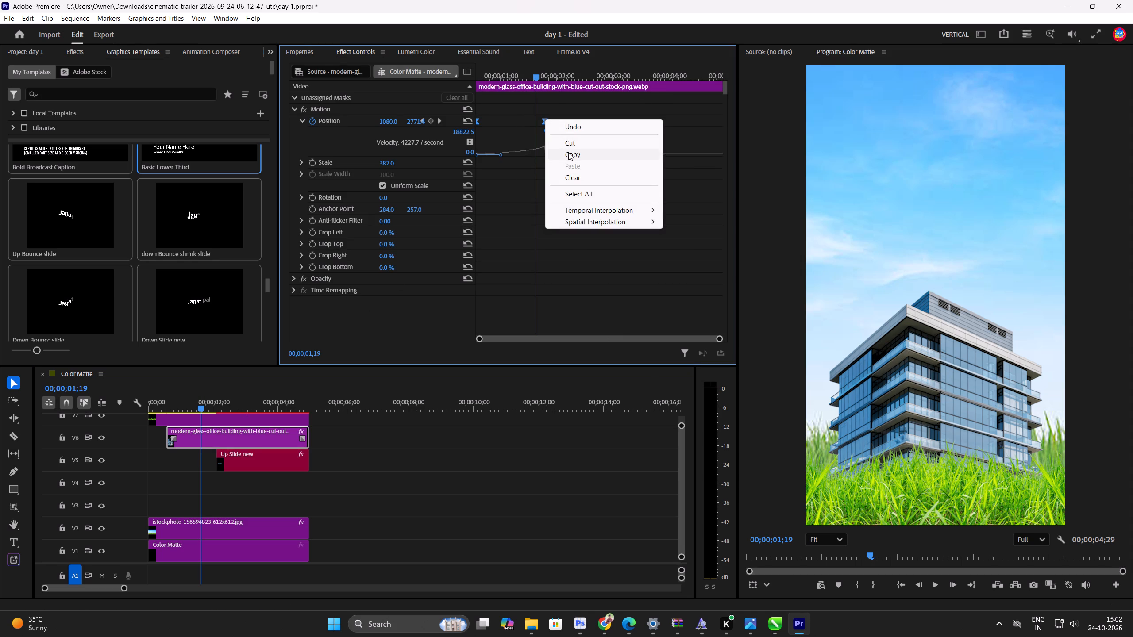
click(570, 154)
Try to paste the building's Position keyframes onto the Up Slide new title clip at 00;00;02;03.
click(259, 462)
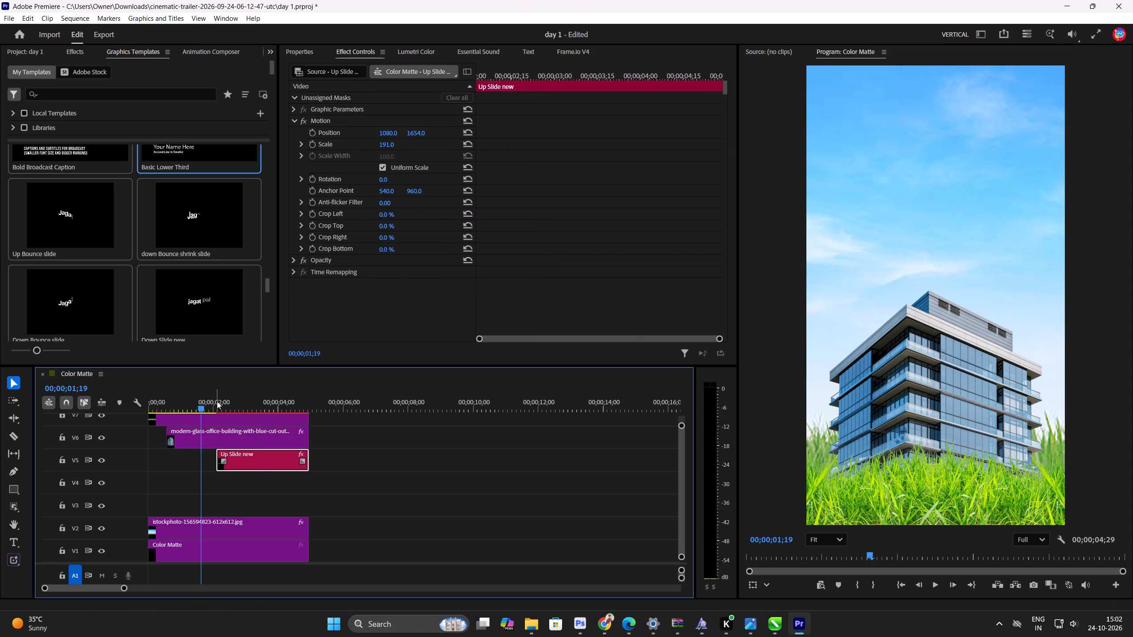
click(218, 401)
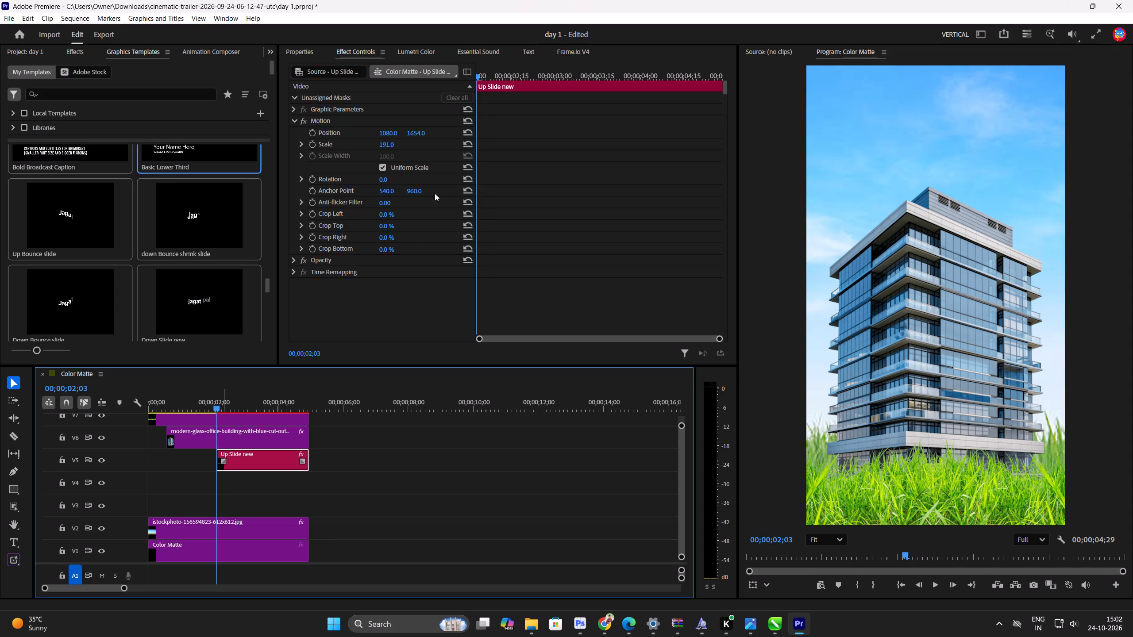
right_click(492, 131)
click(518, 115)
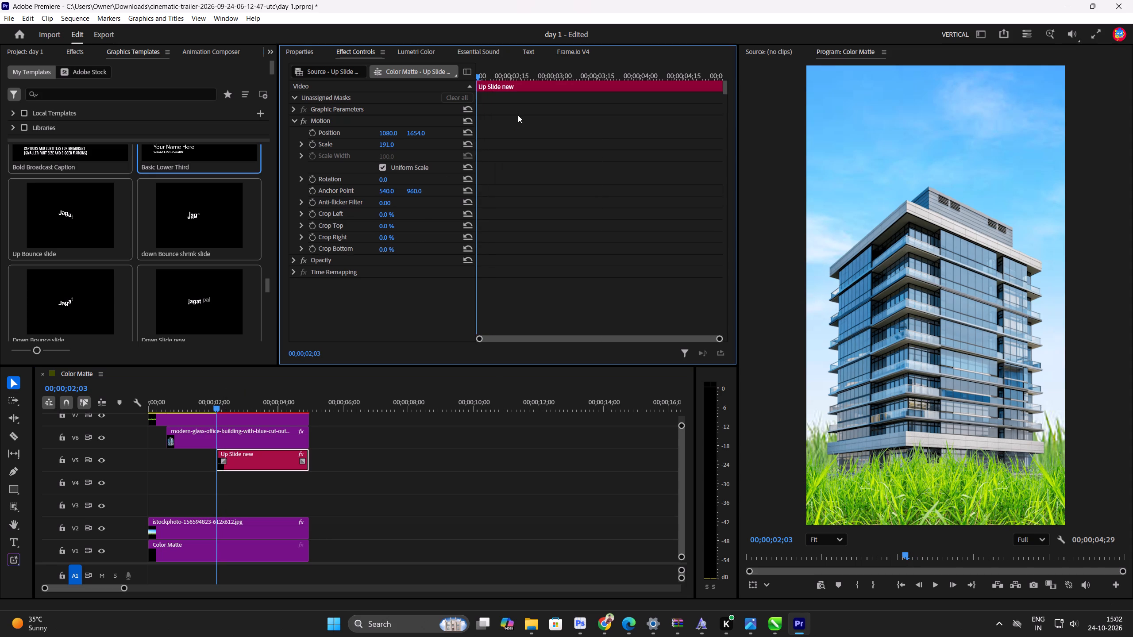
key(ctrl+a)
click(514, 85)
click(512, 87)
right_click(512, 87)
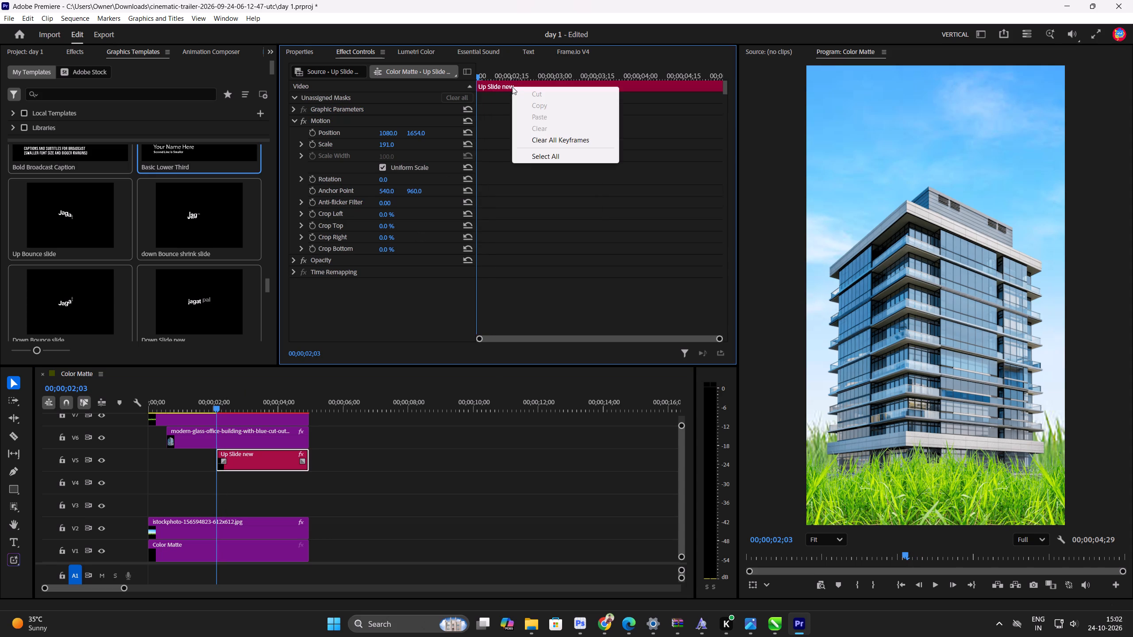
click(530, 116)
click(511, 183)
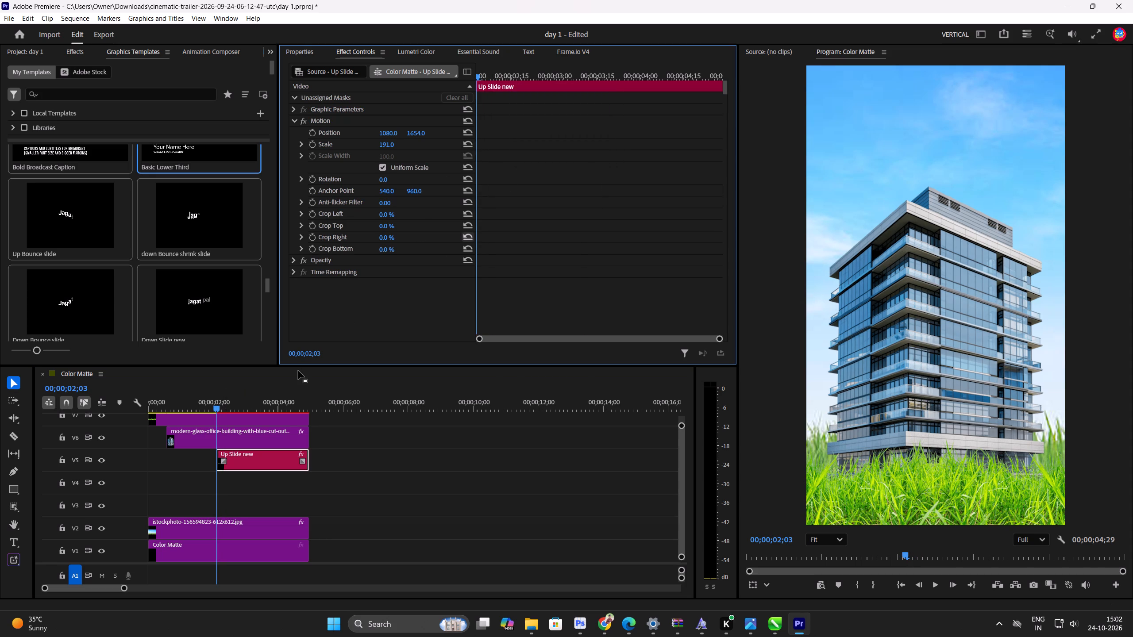
Copy the building clip's Motion effect with its Position keyframes and paste it onto the Up Slide new title clip.
click(196, 445)
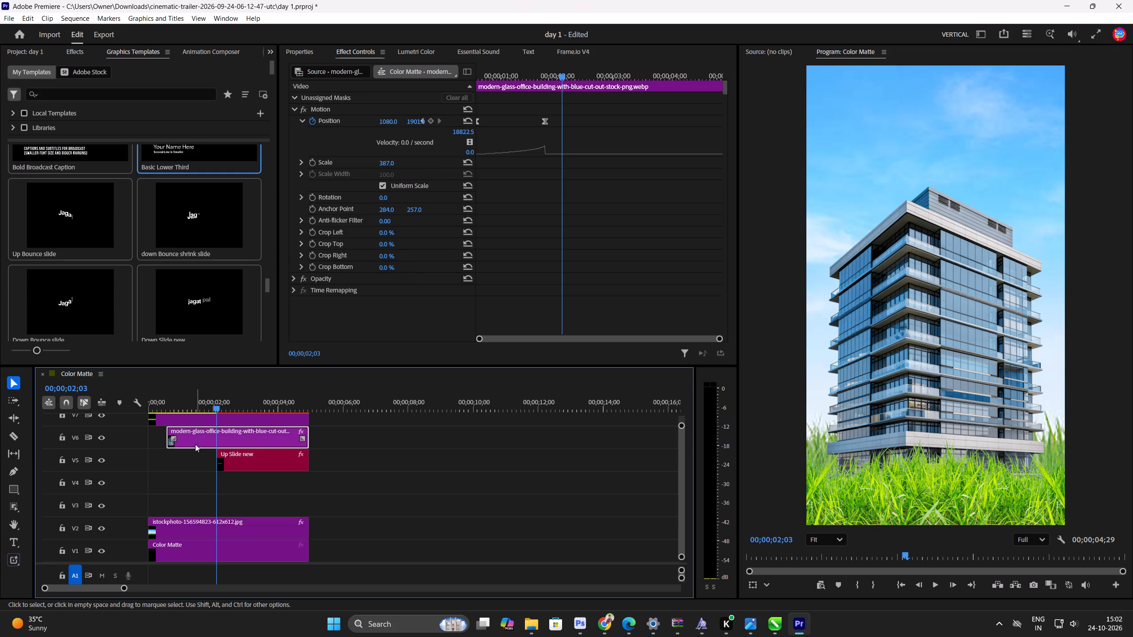
right_click(332, 118)
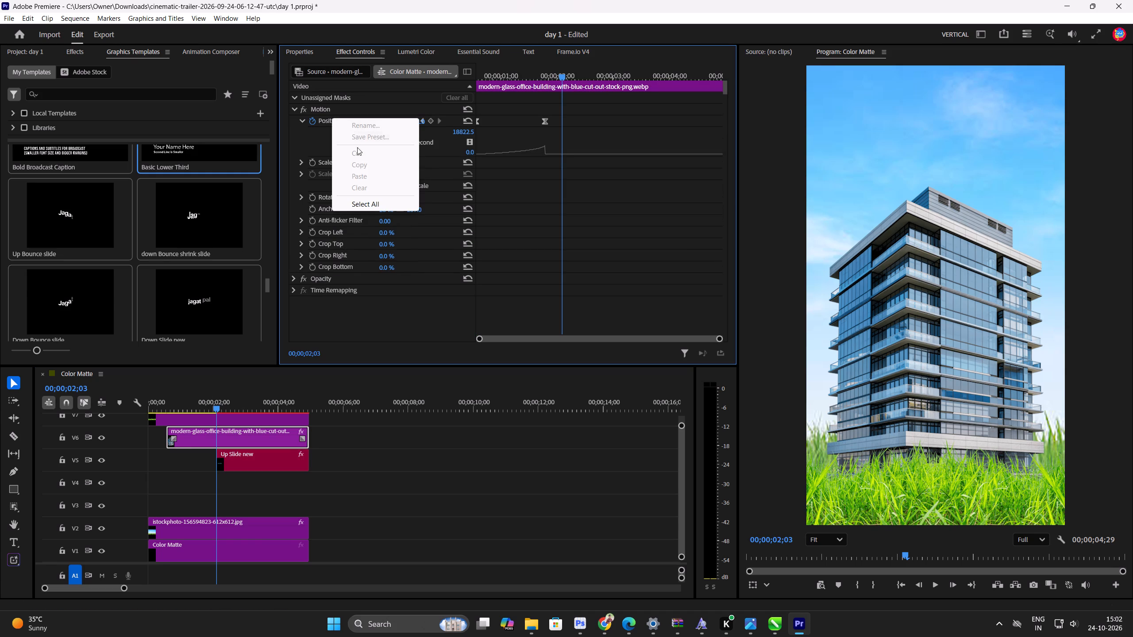
click(311, 142)
drag(604, 106, 493, 156)
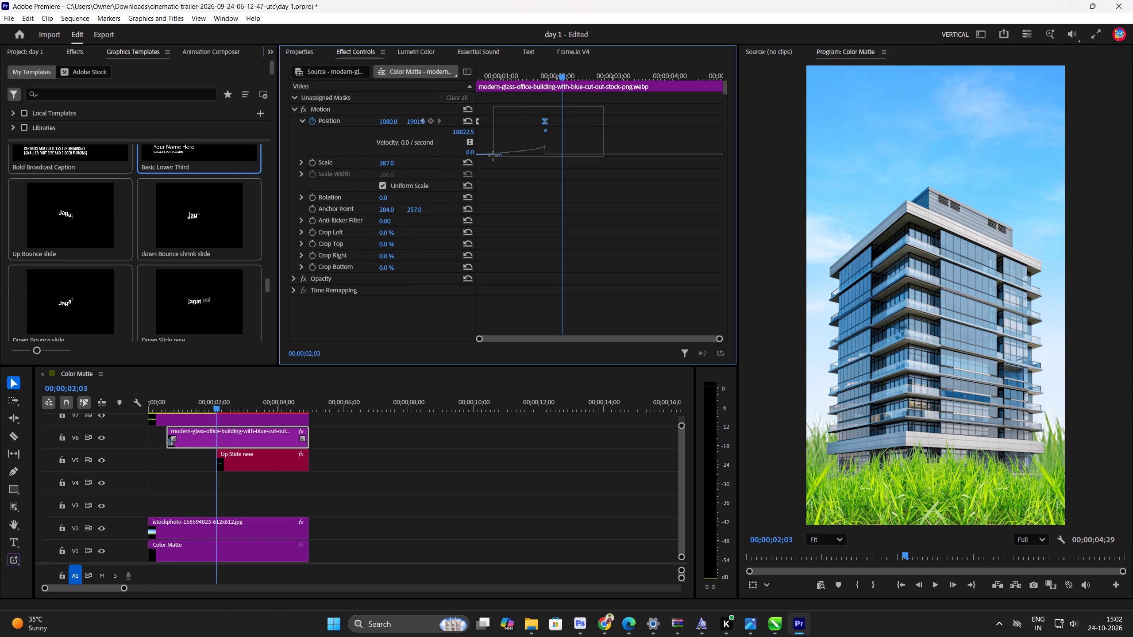
drag(493, 156, 470, 168)
right_click(347, 124)
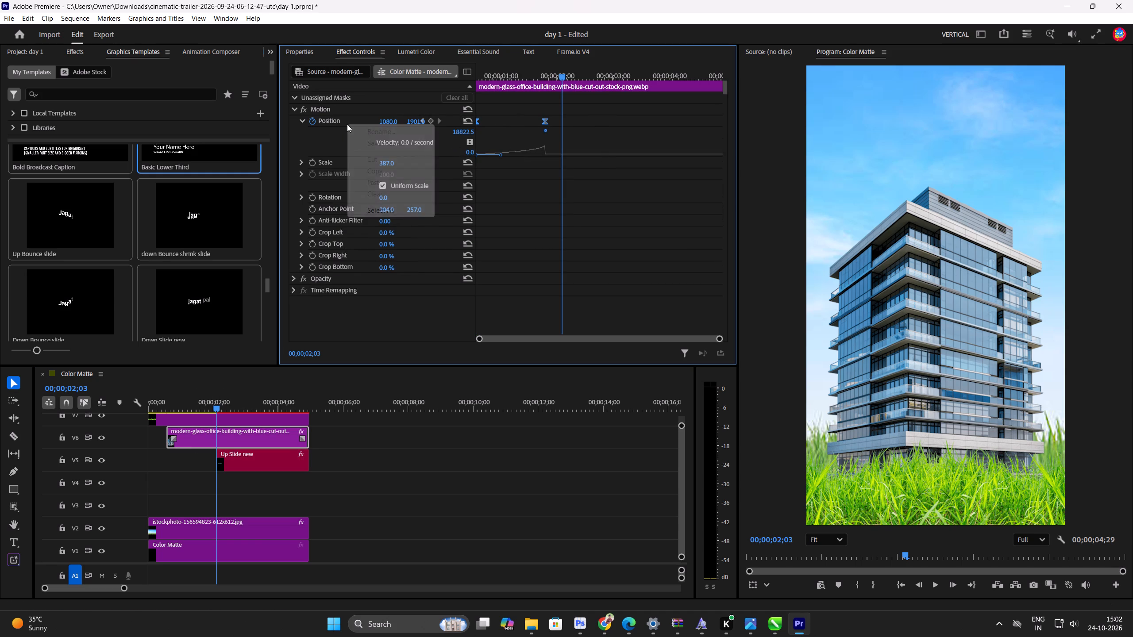
right_click(333, 121)
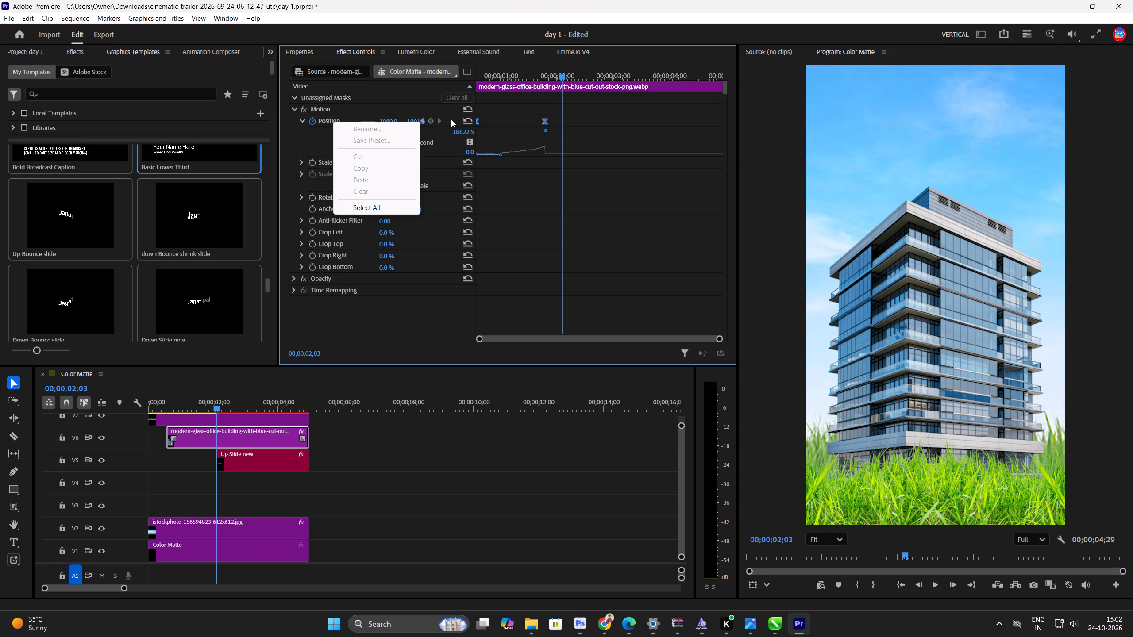
right_click(340, 110)
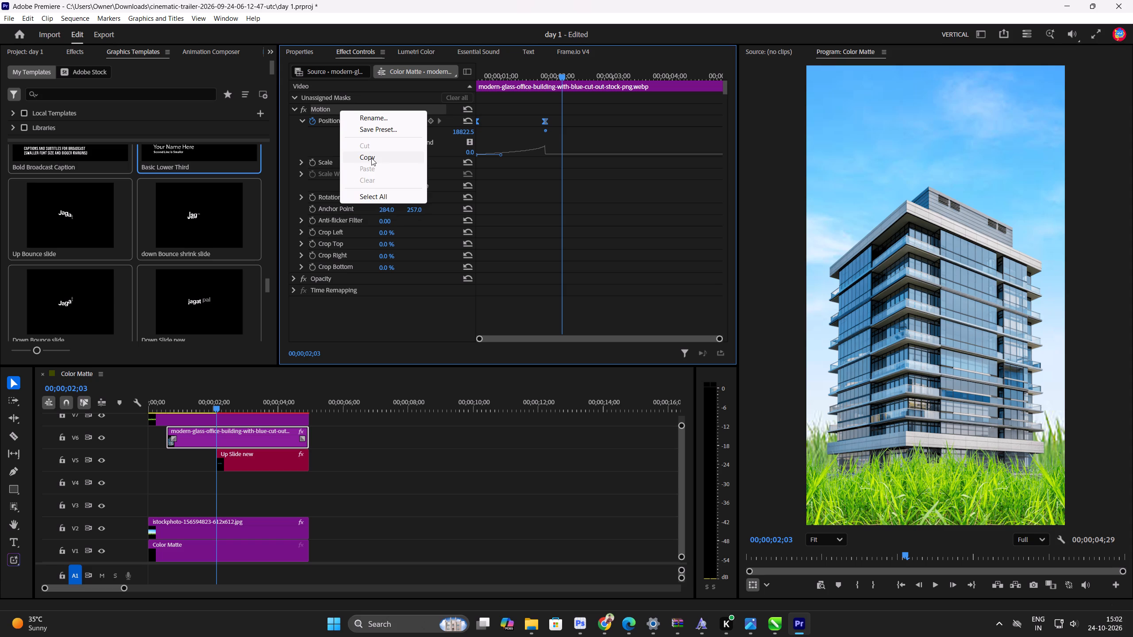
click(372, 158)
click(253, 457)
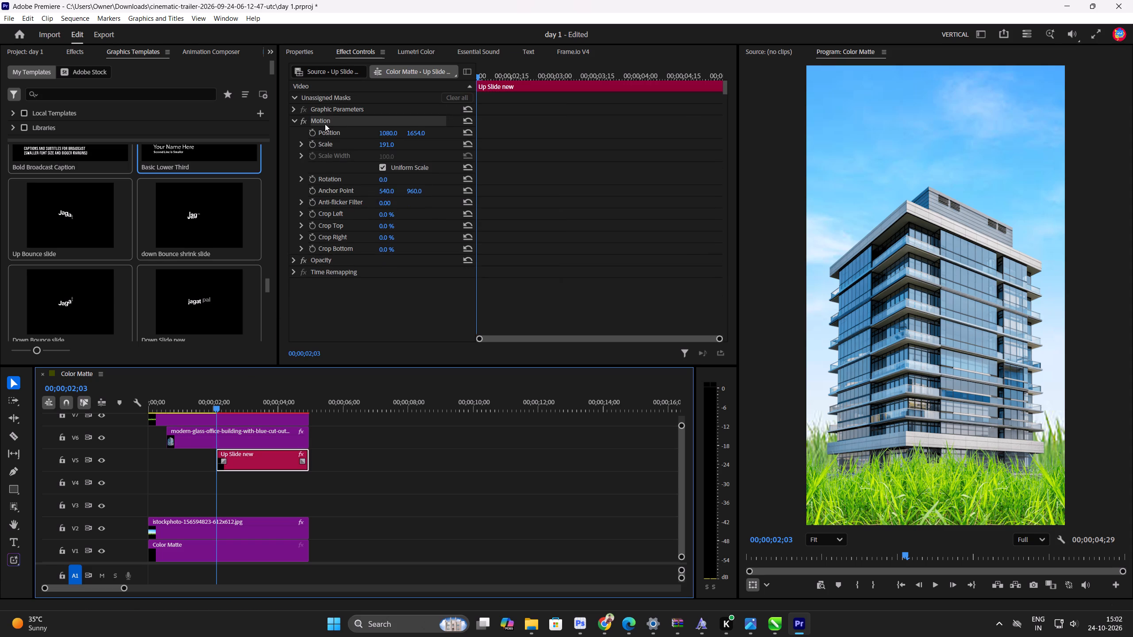
right_click(325, 121)
click(351, 180)
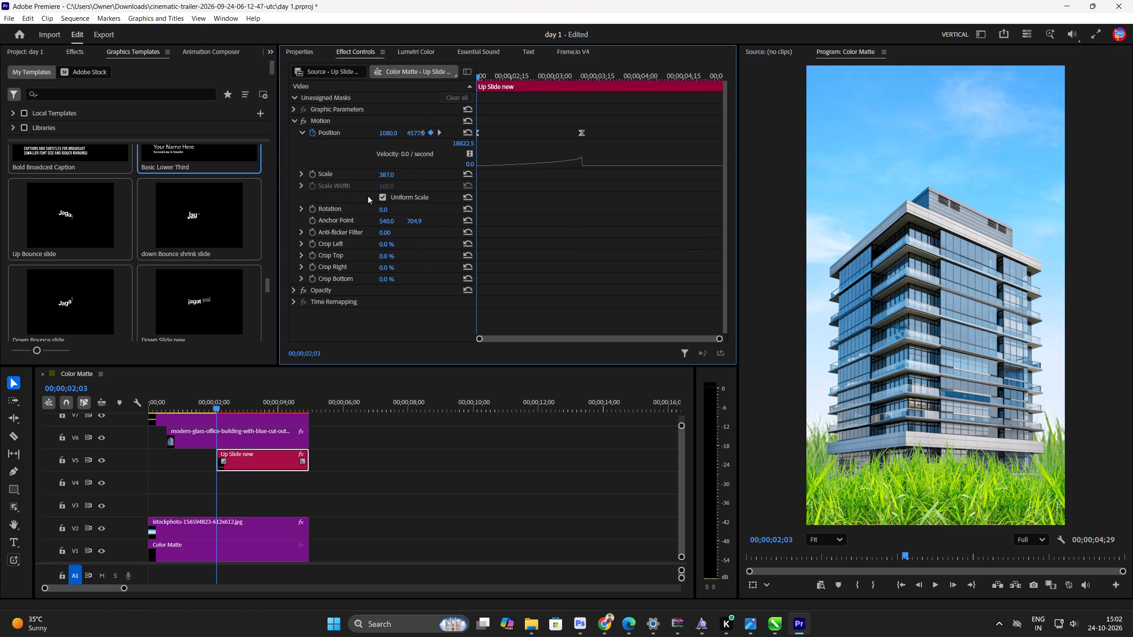
Play back the sequence across the title clip to check its pasted rising motion.
drag(220, 407, 209, 407)
key(space)
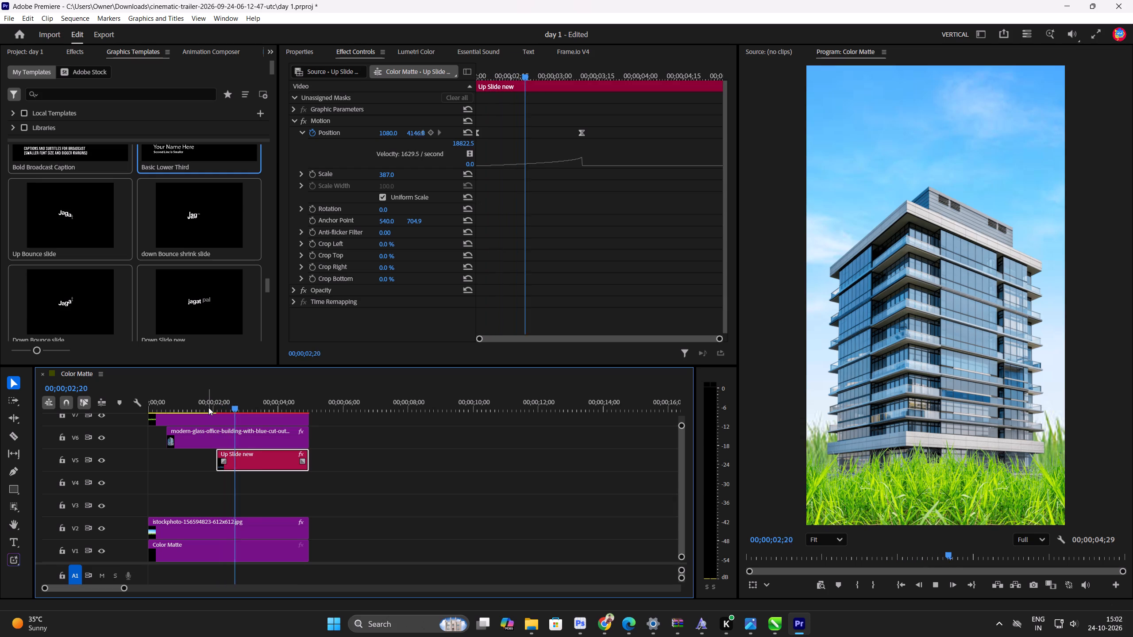
key(space)
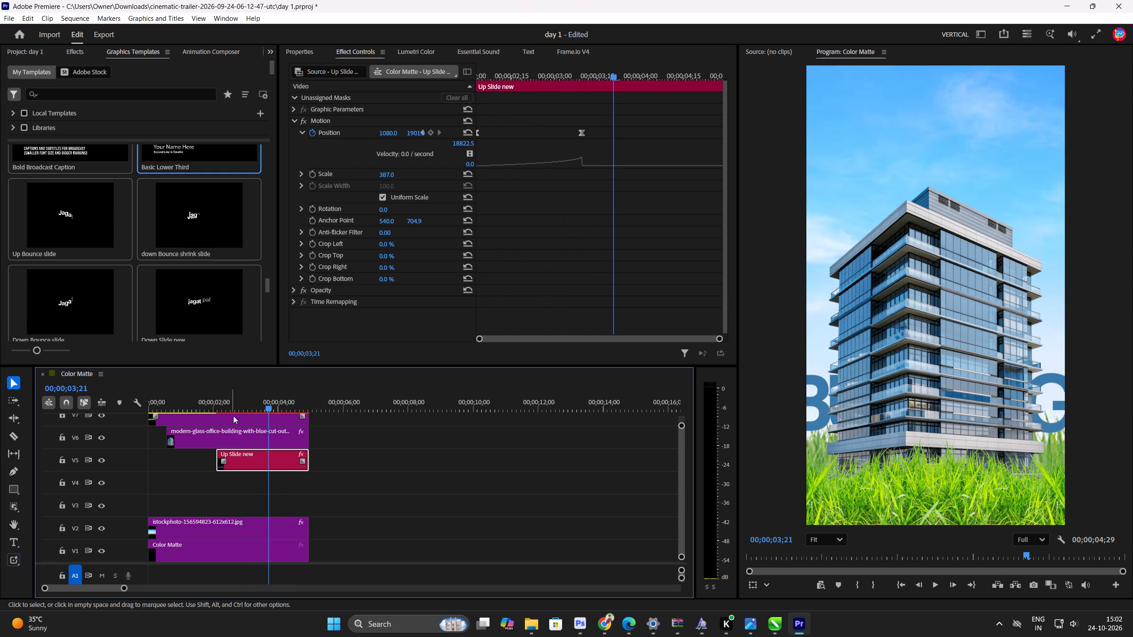
Move the Up Slide new title clip earlier on its track so it starts at about 00;00;01;19.
drag(237, 400, 189, 400)
drag(255, 465, 254, 466)
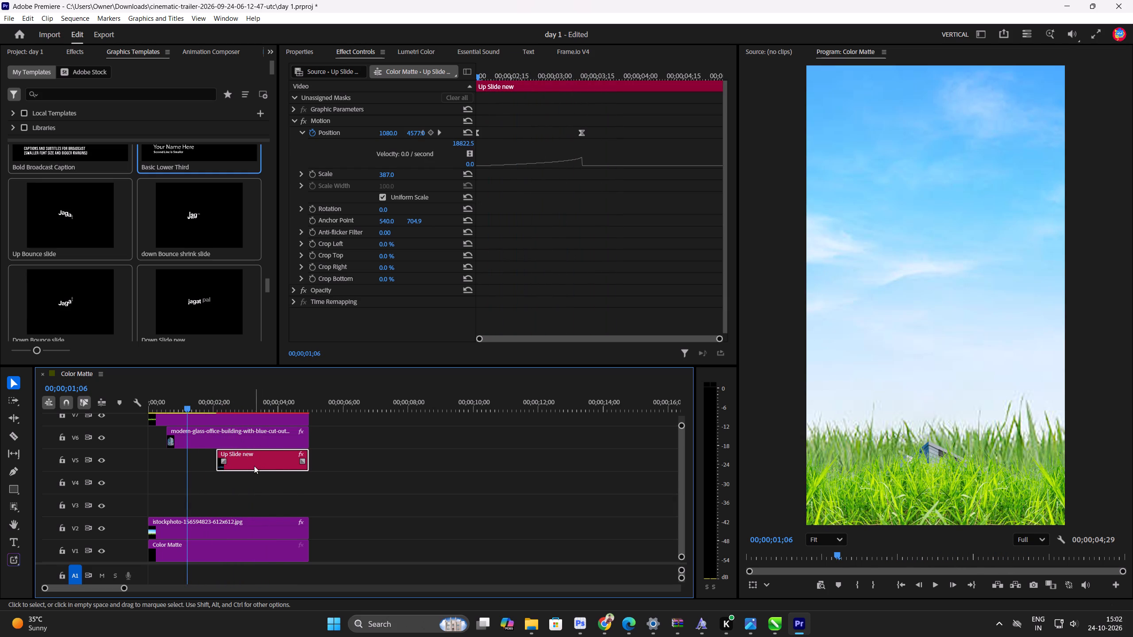
drag(254, 466, 240, 465)
Set the Up Slide new title's Position Y to about -22.6 at 00;00;02;26, placing the title above the building.
drag(211, 408, 249, 413)
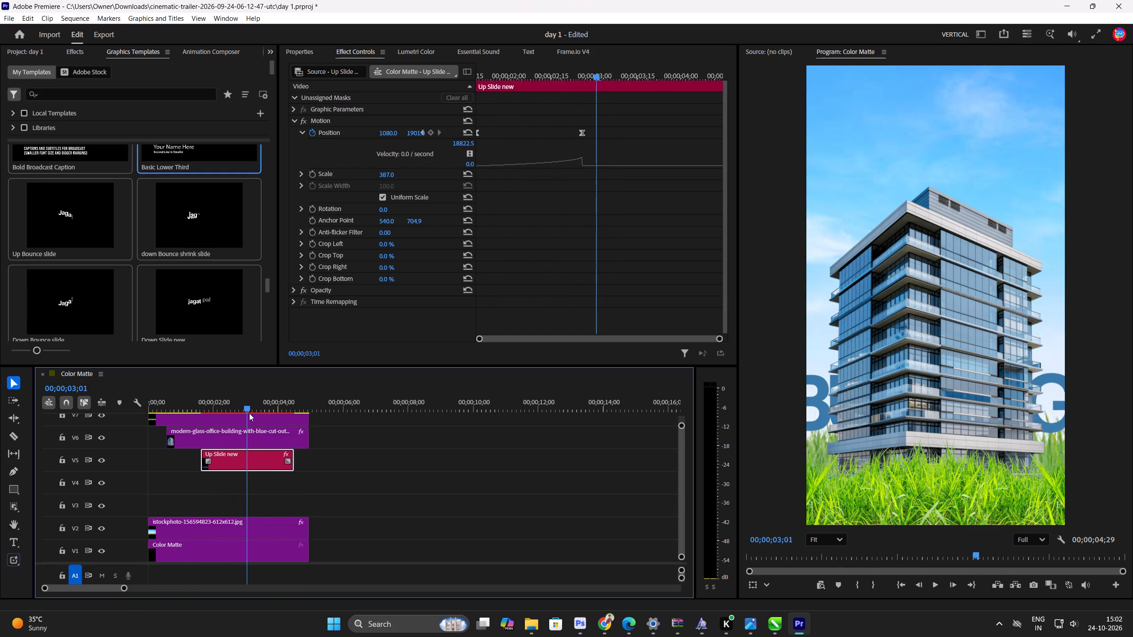
drag(249, 413, 252, 414)
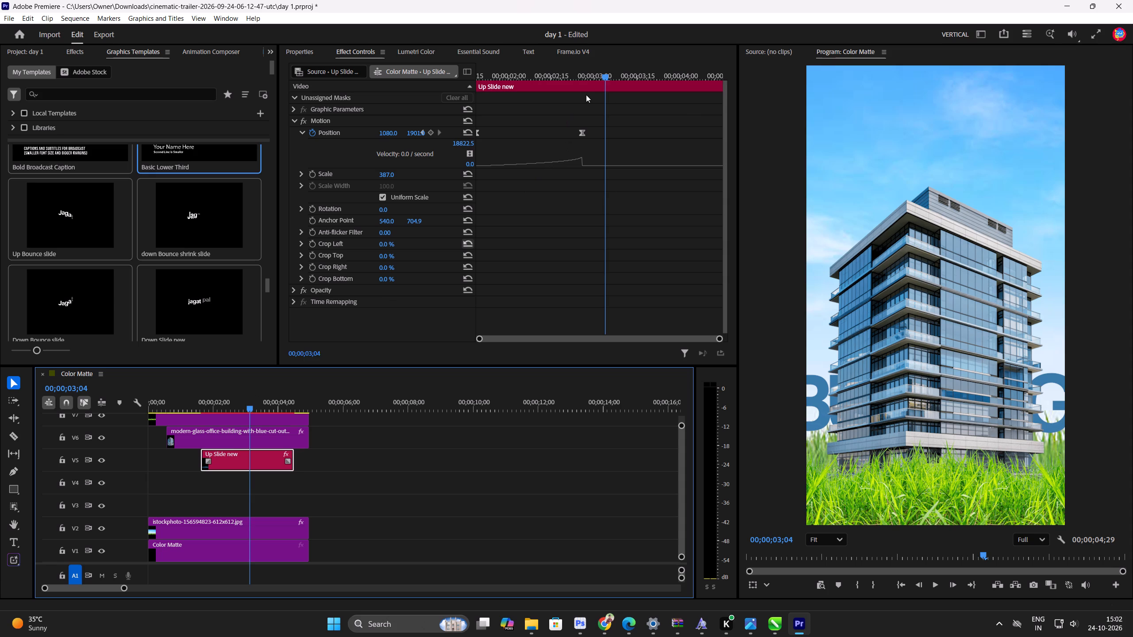
drag(602, 73, 583, 73)
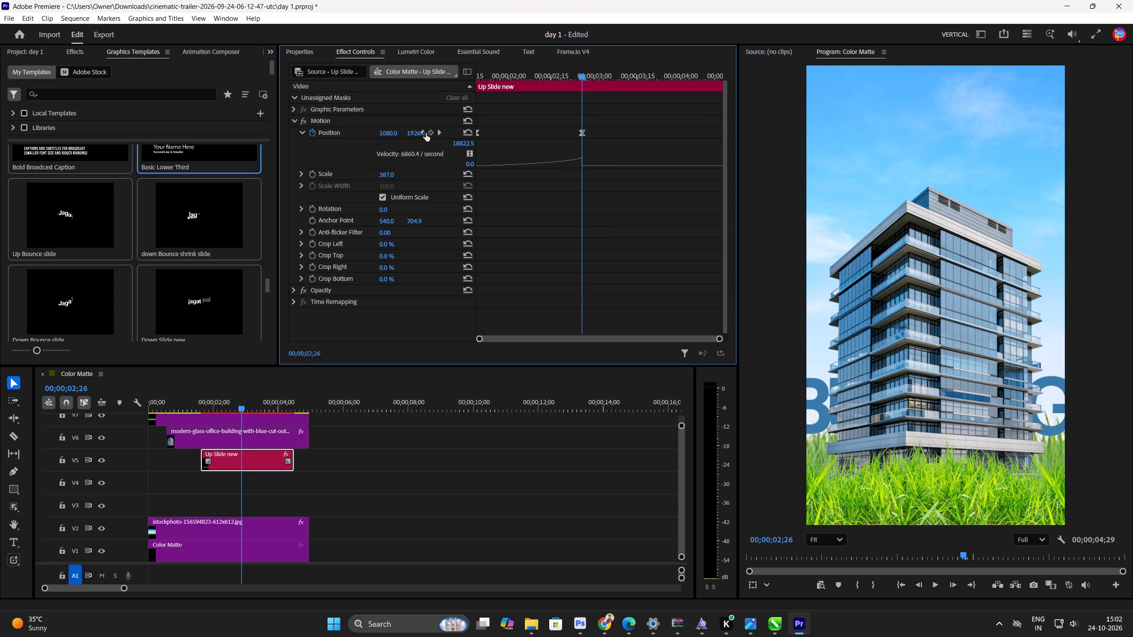
drag(411, 135, 318, 130)
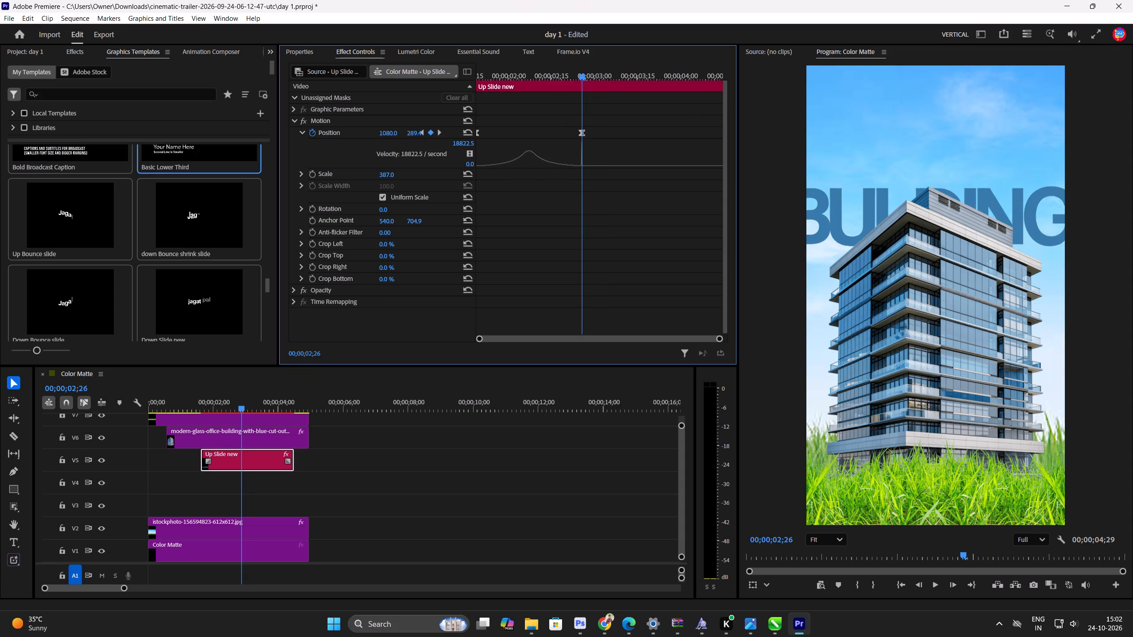
drag(318, 130, 151, 119)
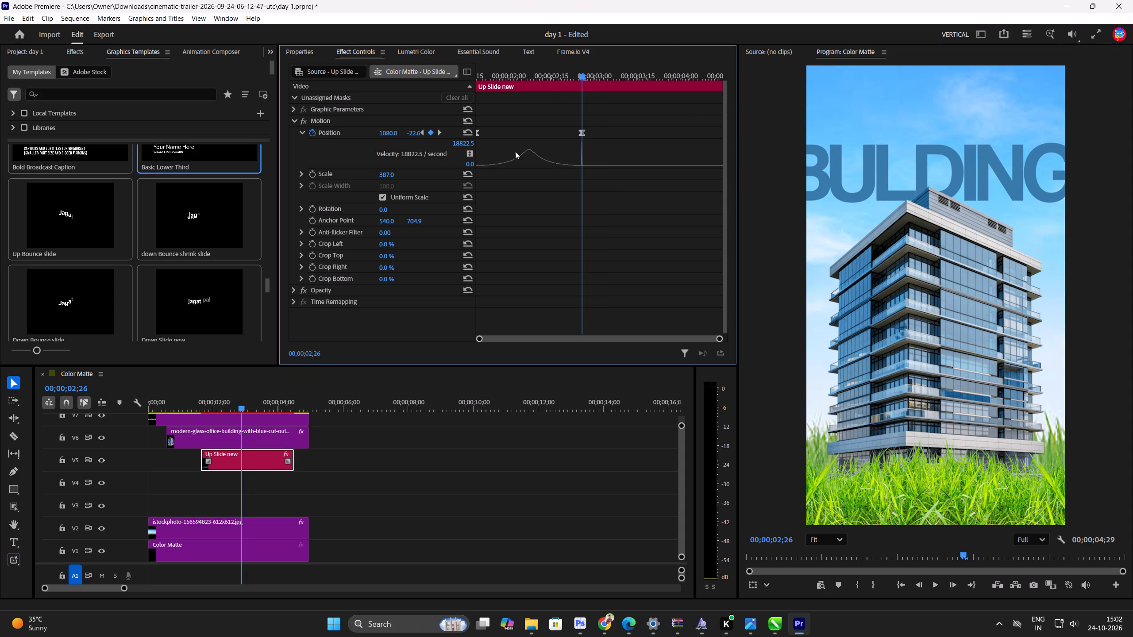
Reduce the Up Slide new title's Scale to 261.
drag(385, 175, 316, 186)
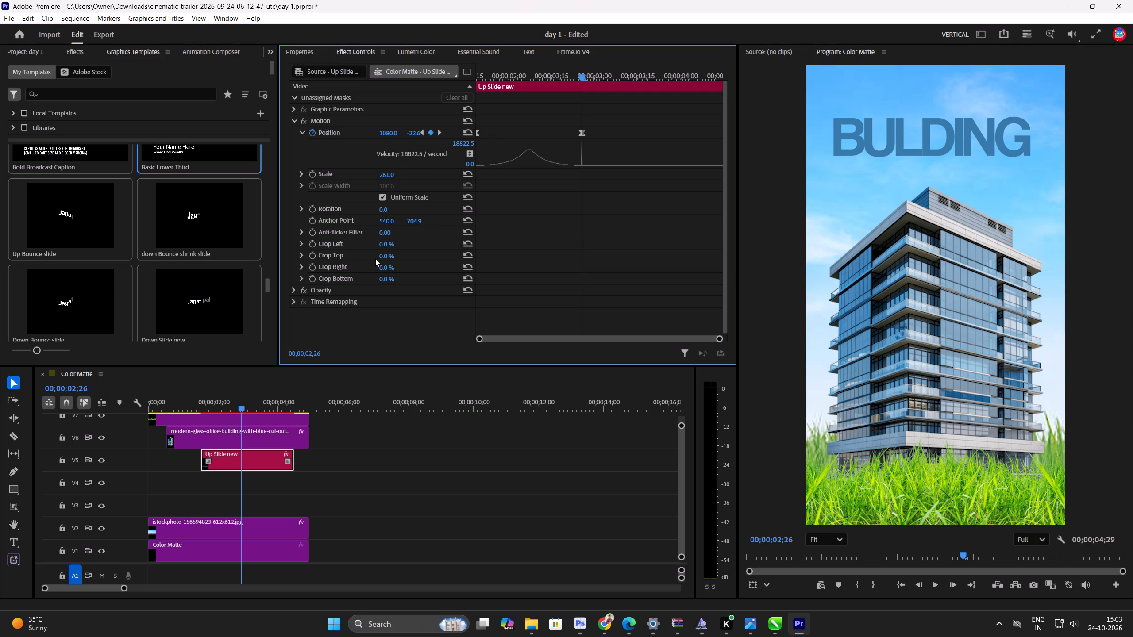
Try the Color and Overlay blend modes on the Up Slide new title, settling on Difference.
click(300, 295)
click(293, 292)
click(301, 290)
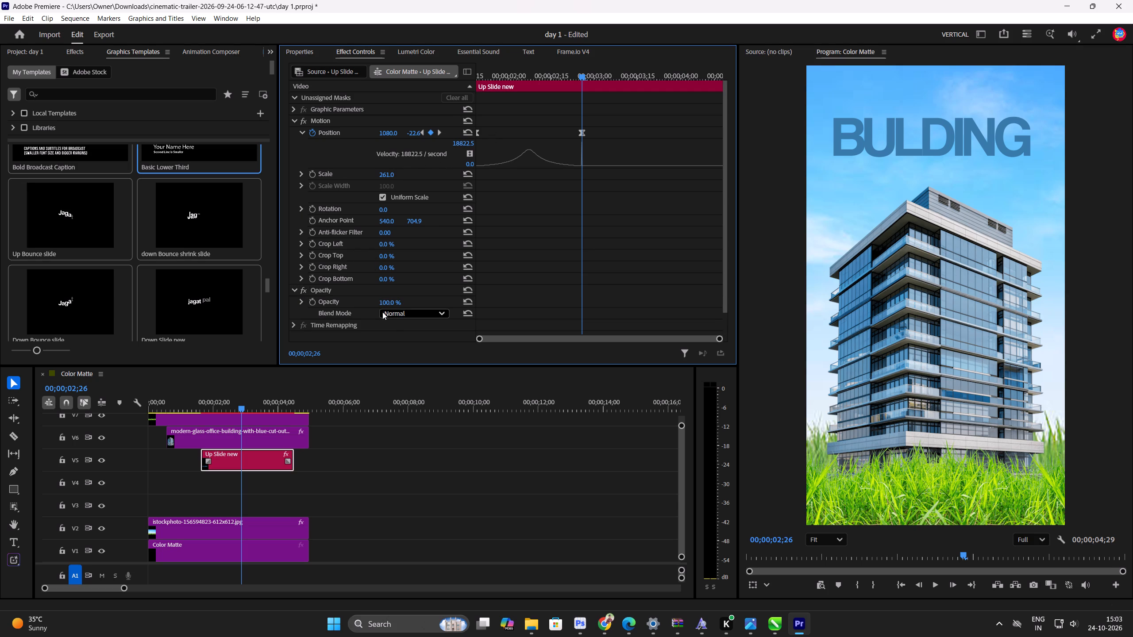
click(385, 312)
click(409, 274)
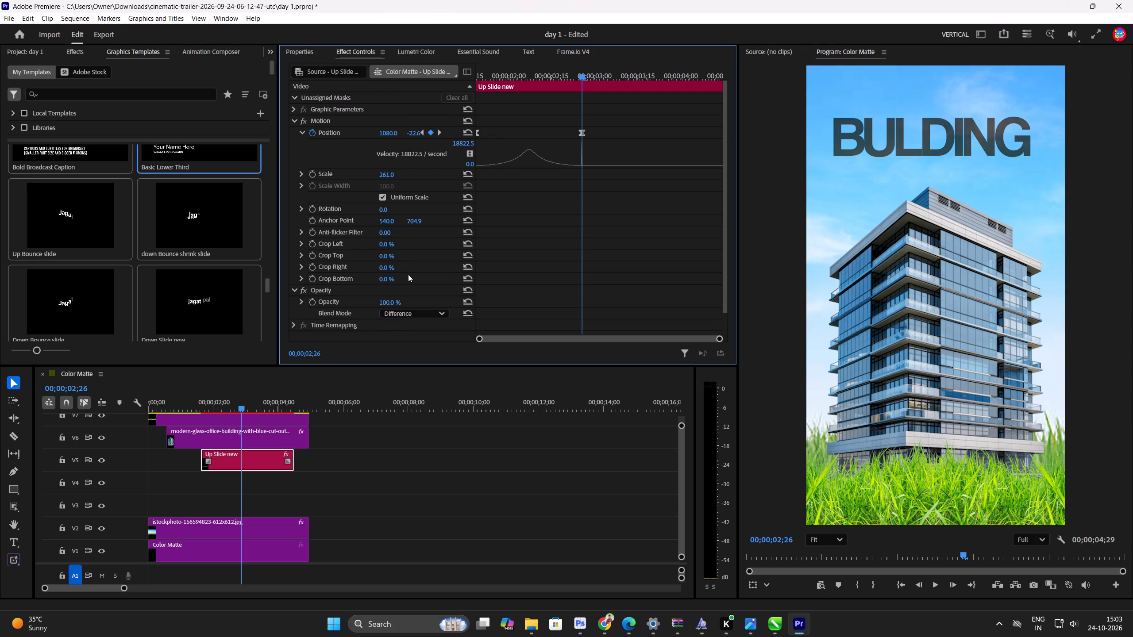
click(416, 312)
click(421, 281)
click(418, 316)
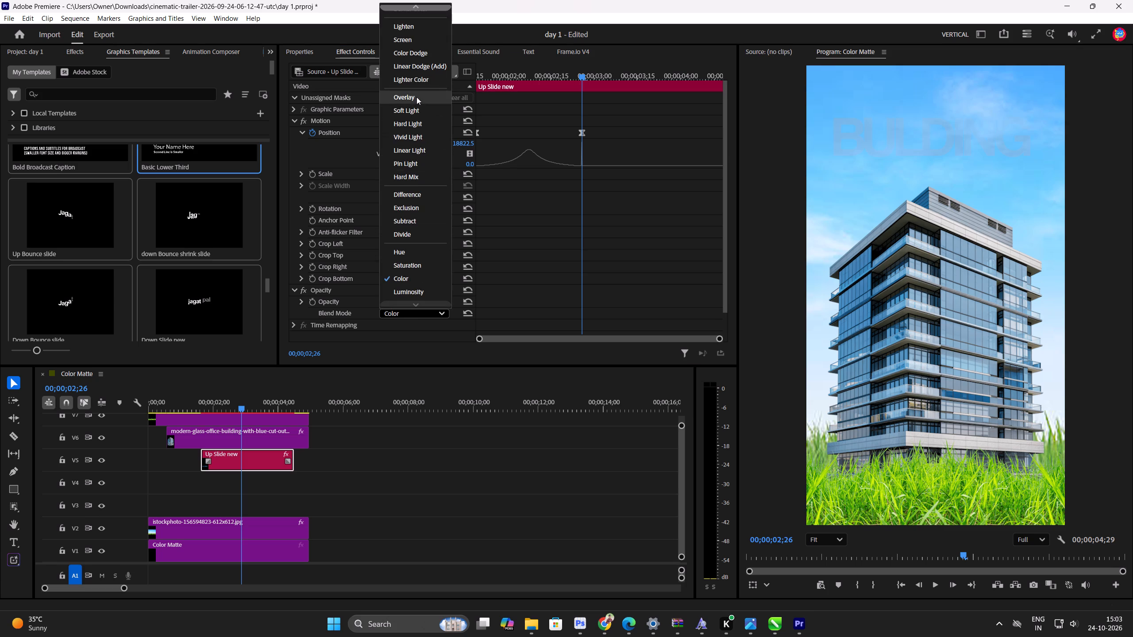
click(416, 97)
click(414, 315)
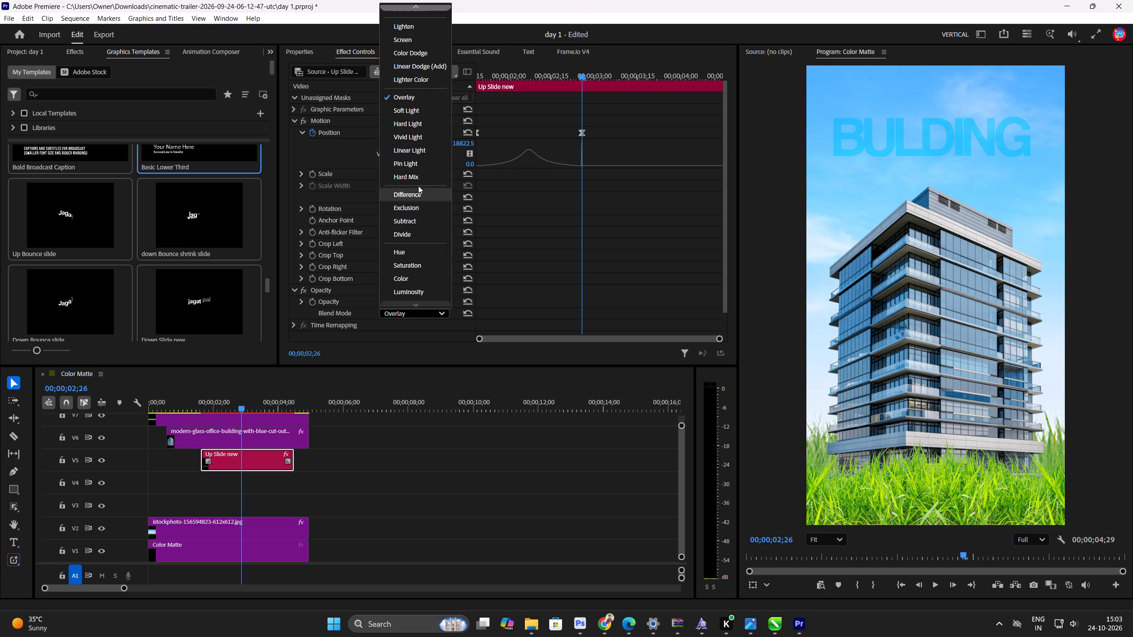
click(418, 200)
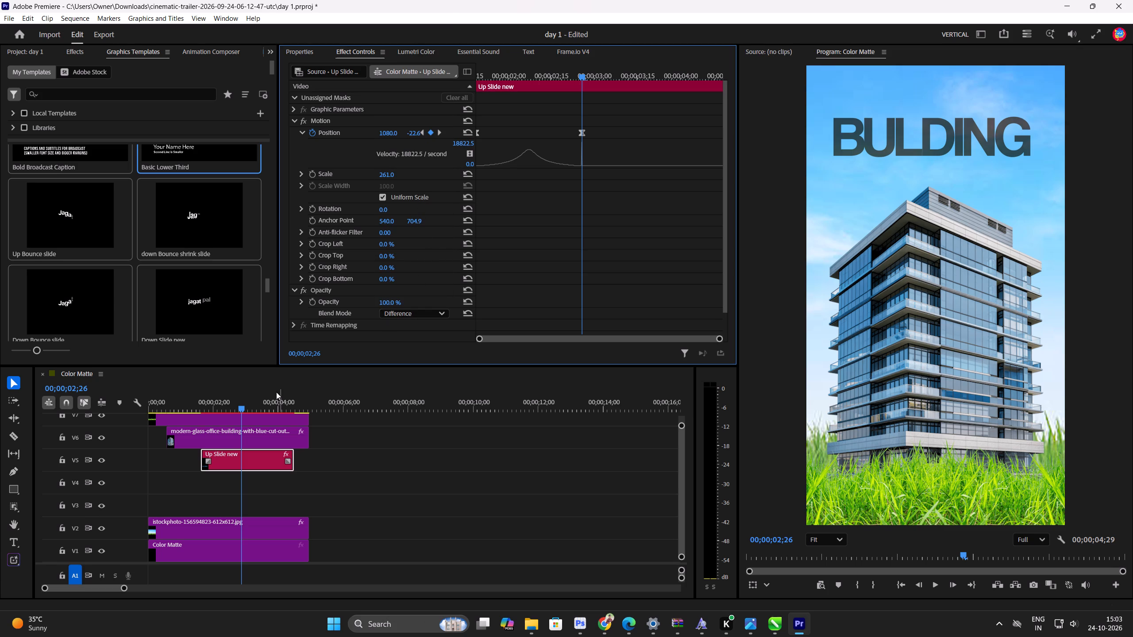
Extend the end of the Up Slide new title clip to line up with the end of the background clips.
drag(238, 406, 199, 403)
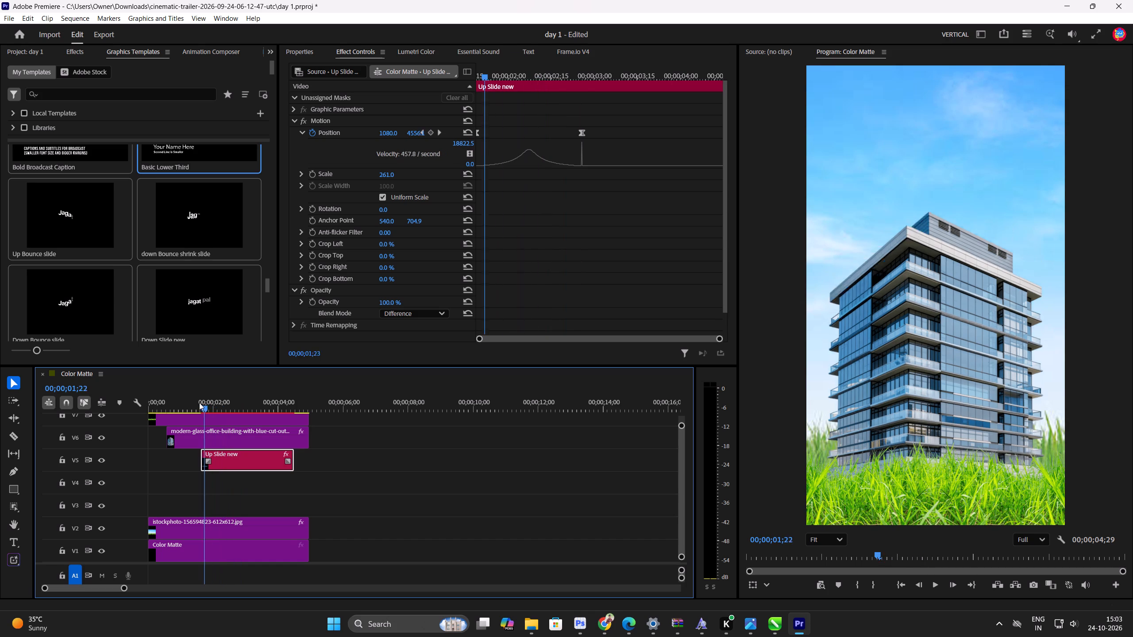
drag(199, 403, 163, 395)
key(space)
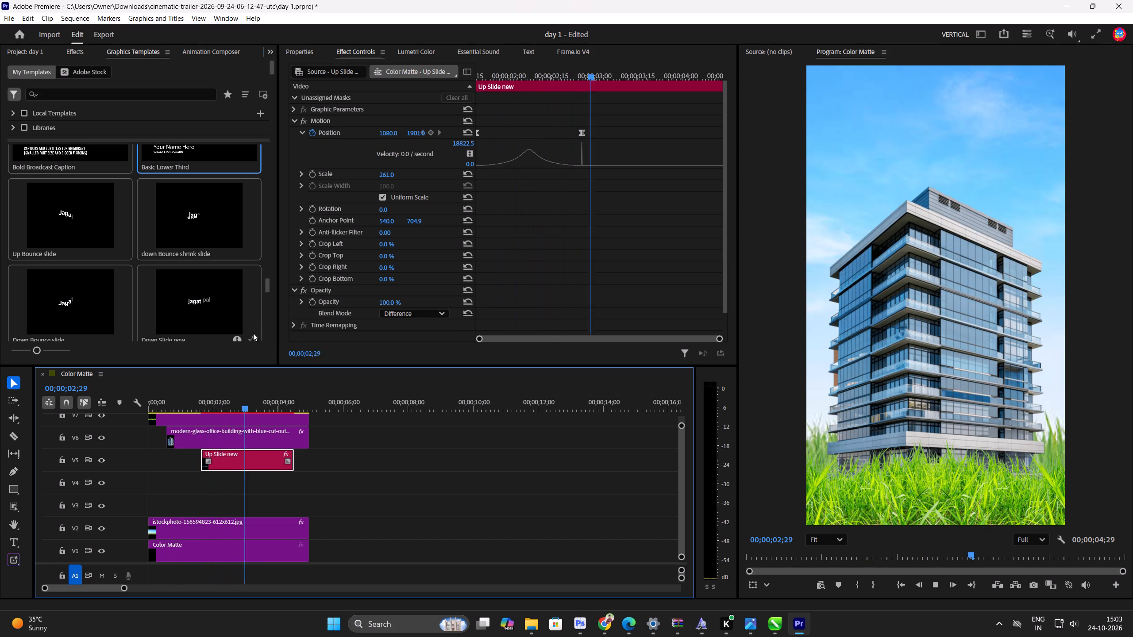
key(space)
drag(293, 454, 307, 455)
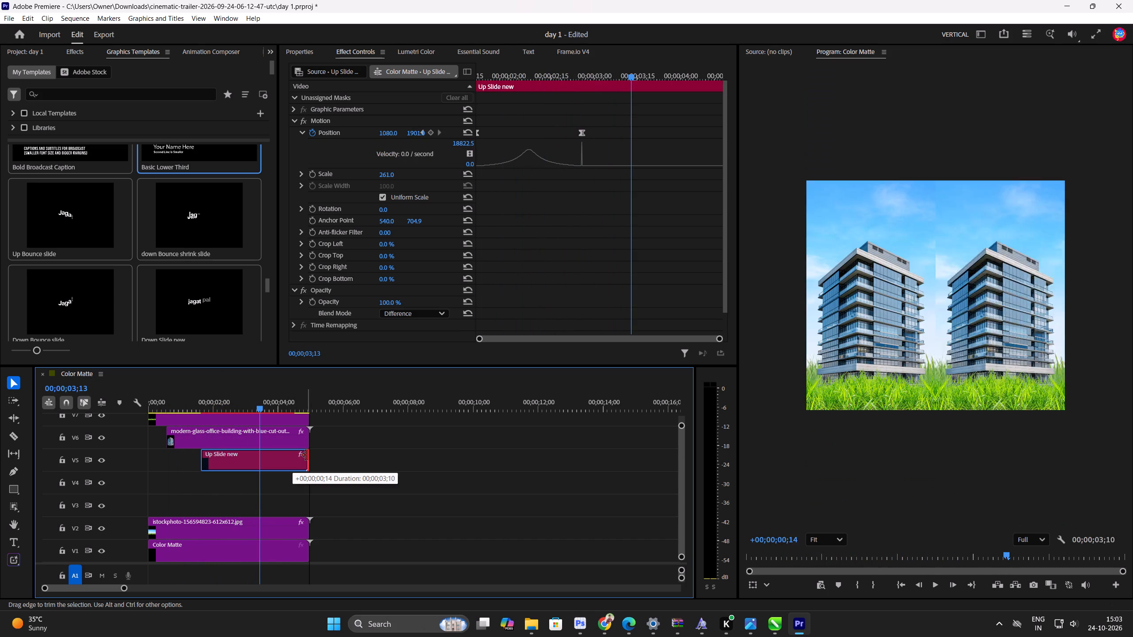
drag(307, 455, 308, 455)
key(space)
key(space)
Delete the extra Position keyframe beside 00;00;02;26 on the title clip so the title stays above the building.
drag(257, 398, 227, 397)
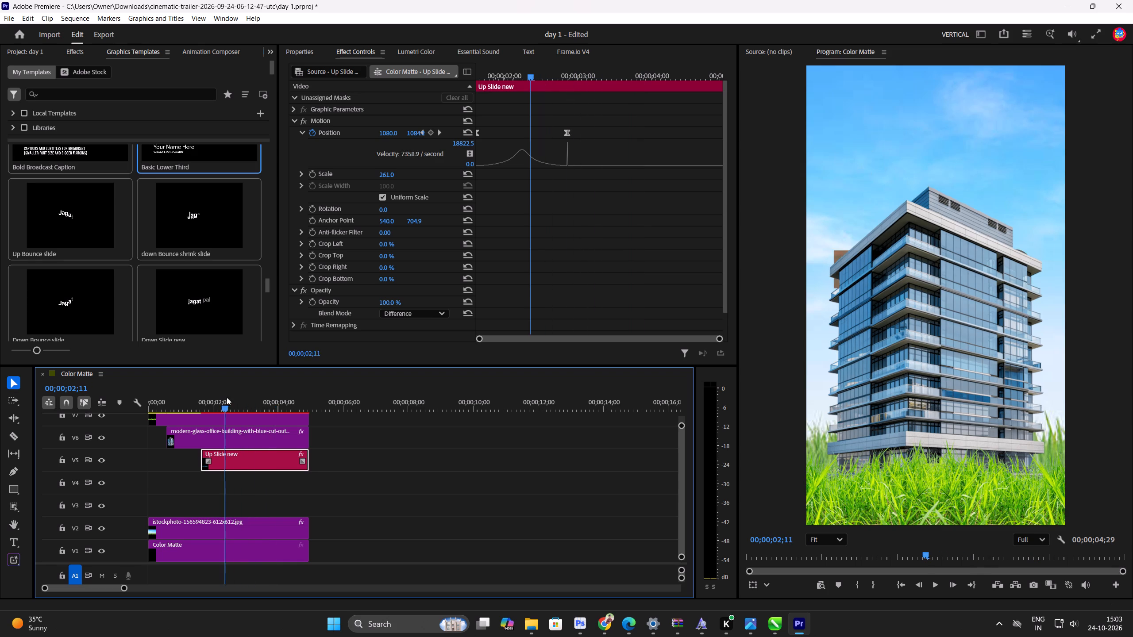
drag(227, 397, 242, 402)
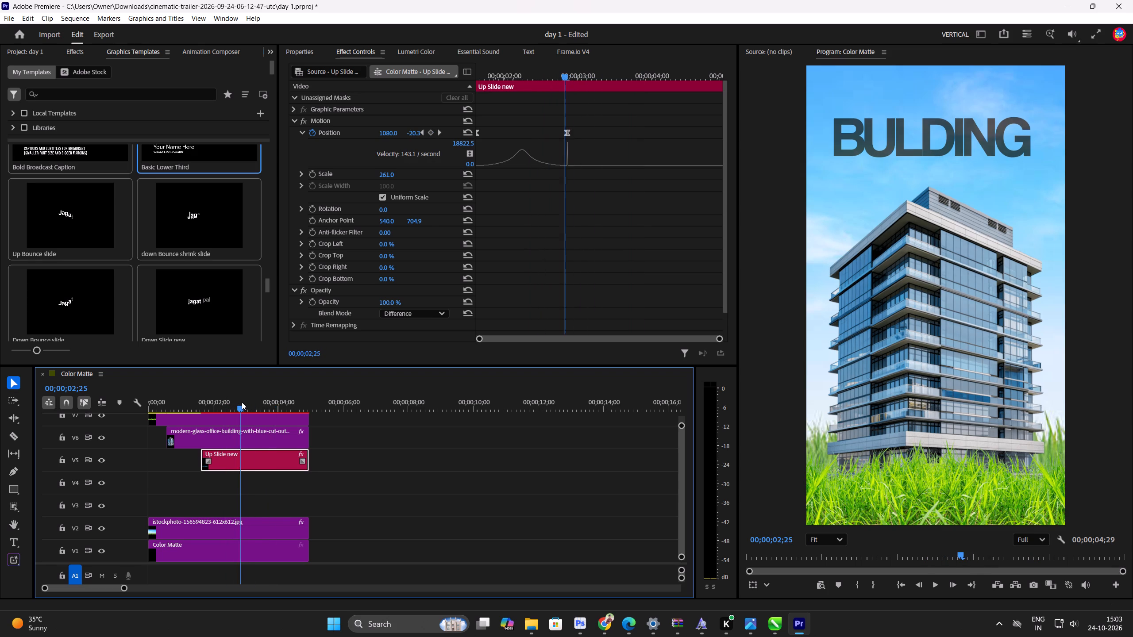
drag(242, 402, 242, 402)
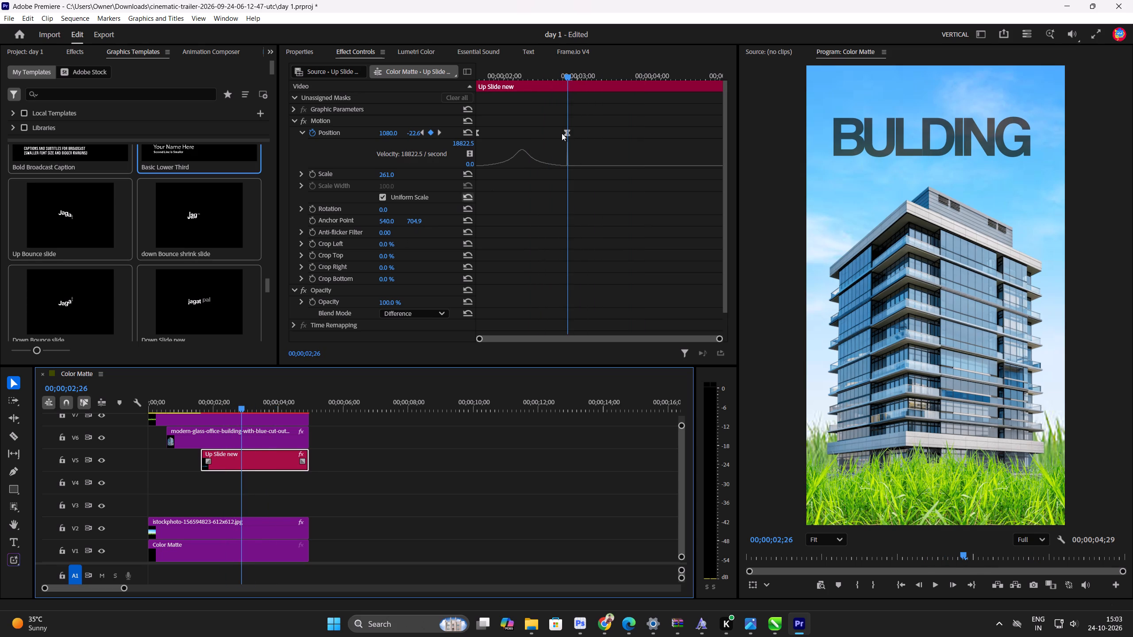
click(567, 132)
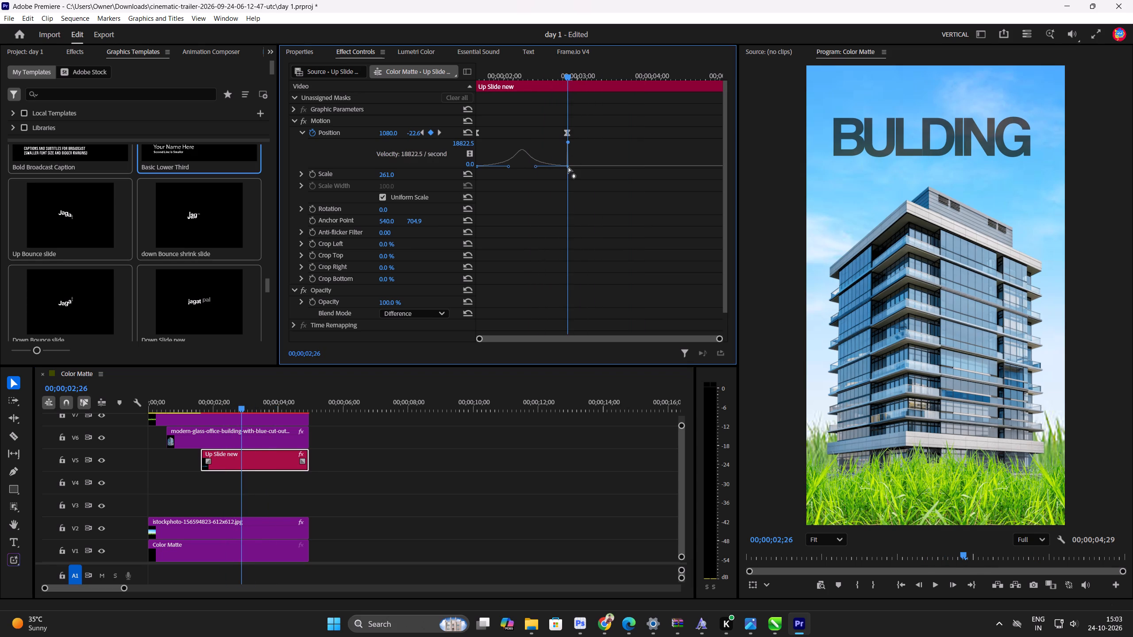
drag(568, 167, 398, 176)
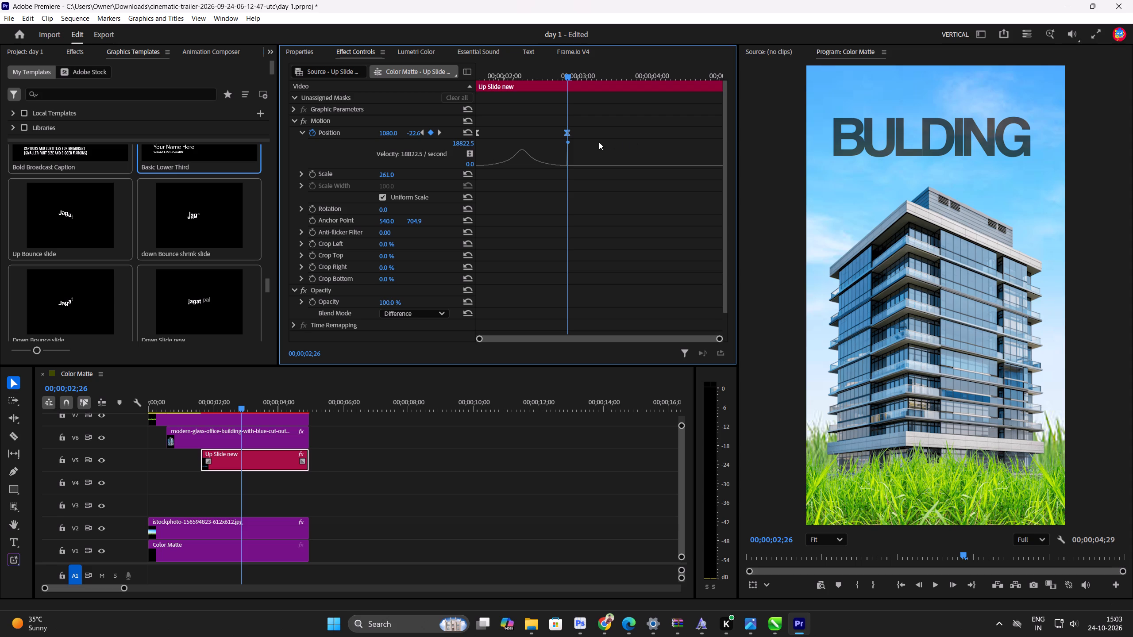
key(Delete)
Play back the sequence to check the title's rise and its final resting position above the building.
drag(565, 73, 481, 86)
key(space)
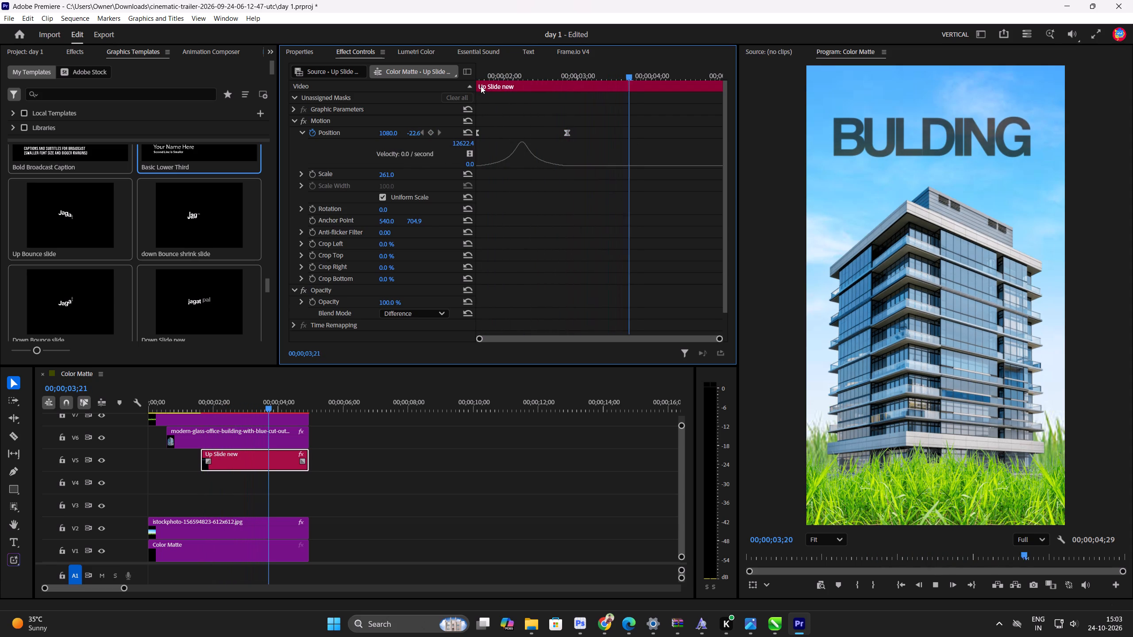
key(space)
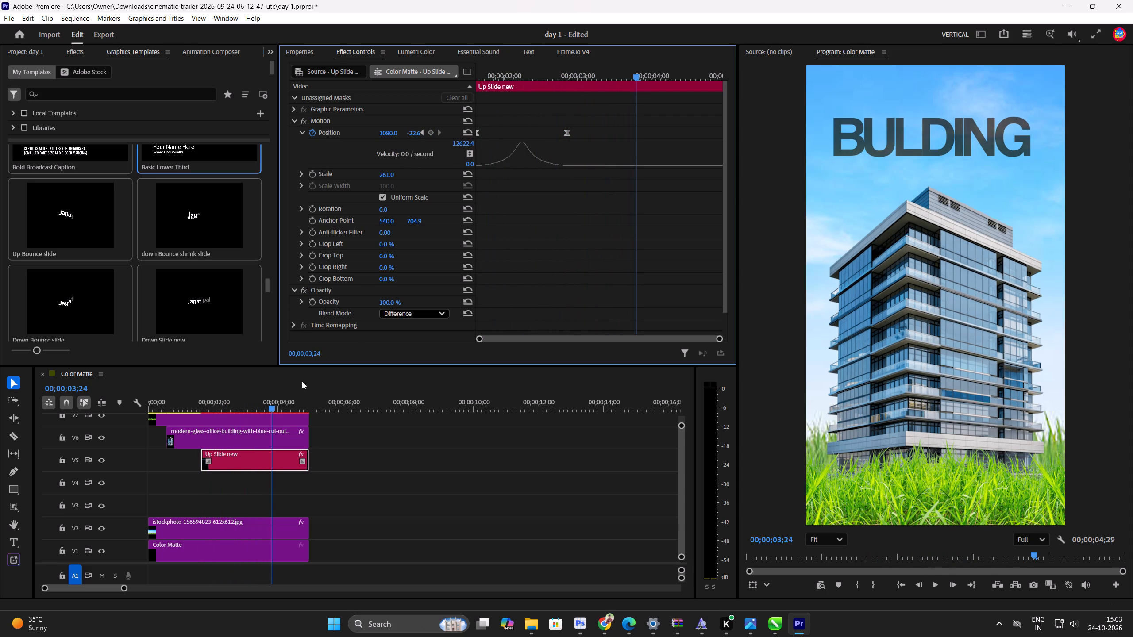
key(space)
key(space)
drag(259, 401, 215, 408)
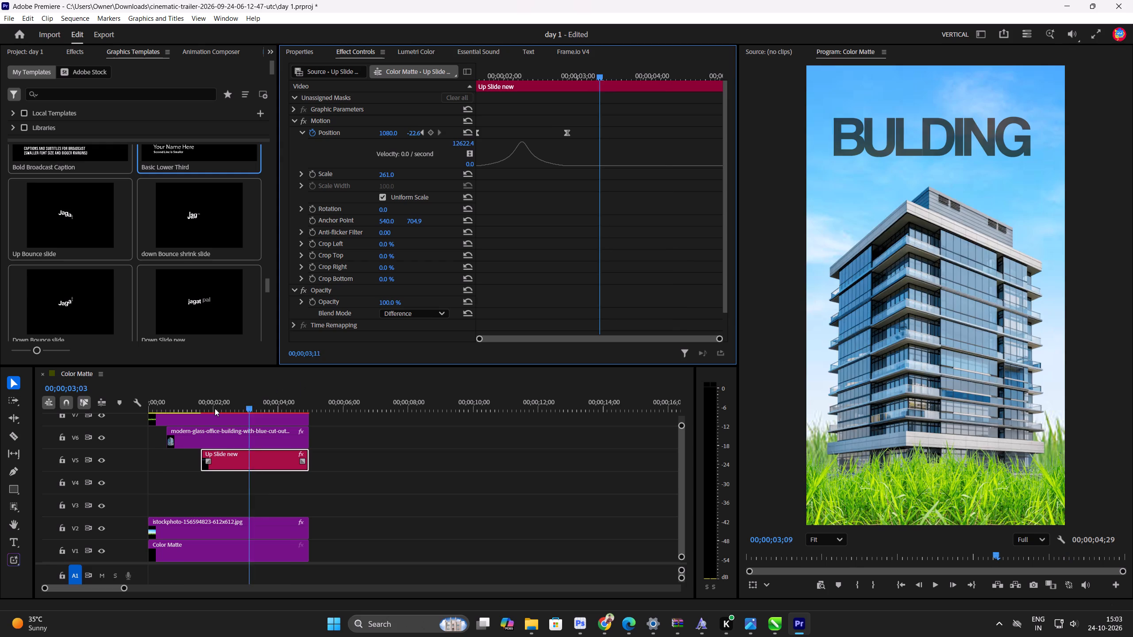
drag(215, 408, 113, 417)
key(space)
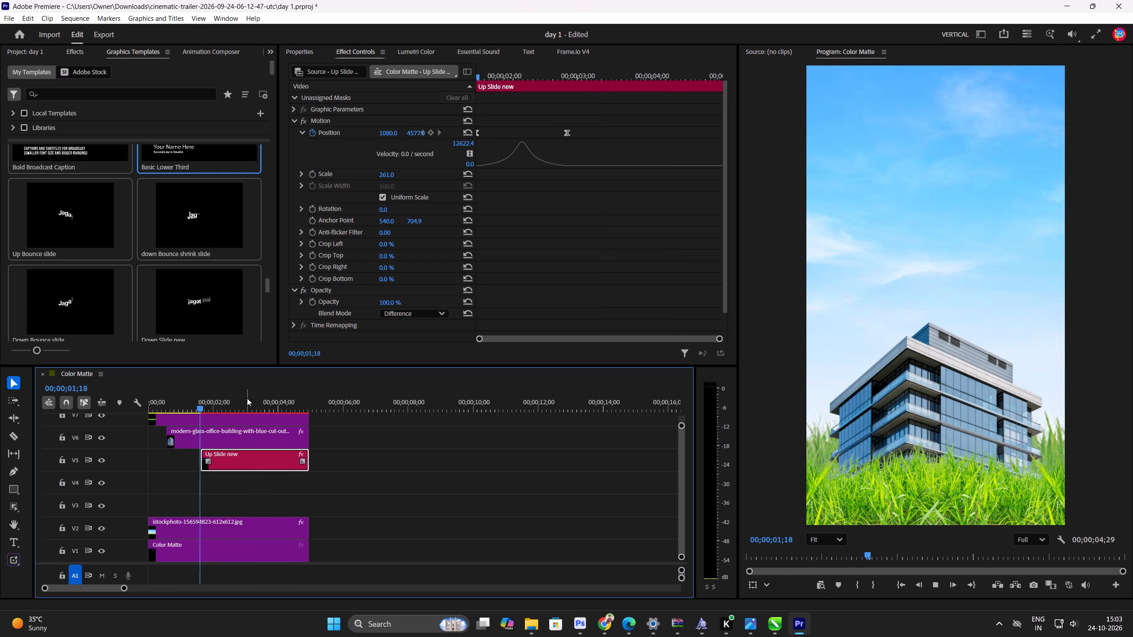
key(space)
Move the building and Up Slide new title clips together so the building clip starts at 00;00;00;00.
drag(355, 431, 190, 468)
drag(253, 458, 245, 458)
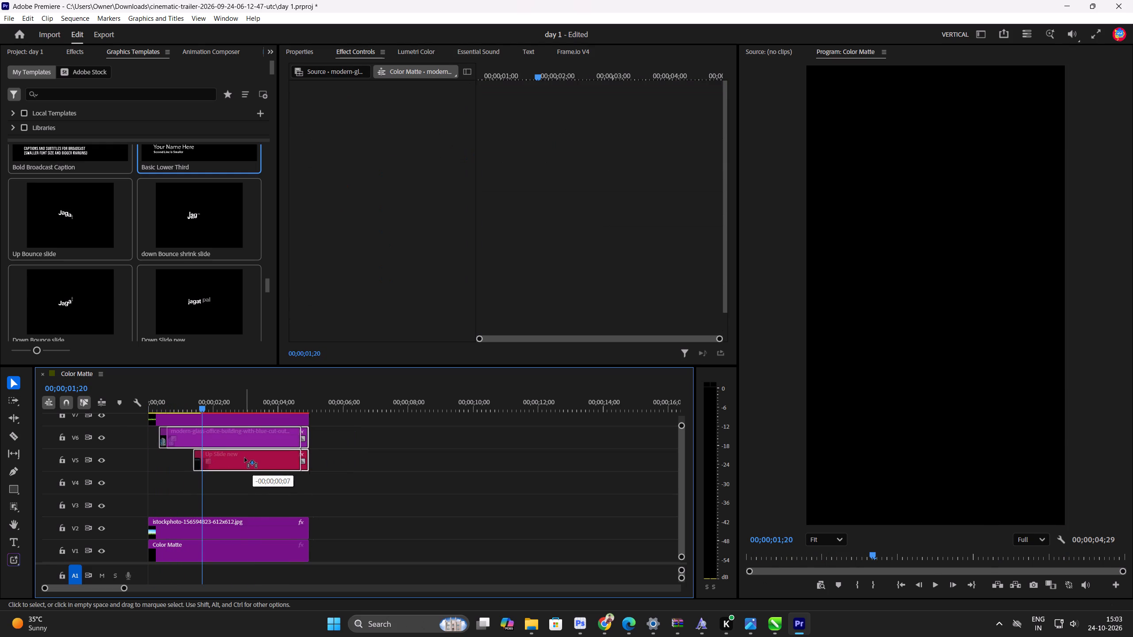
drag(245, 458, 241, 458)
drag(250, 395, 99, 411)
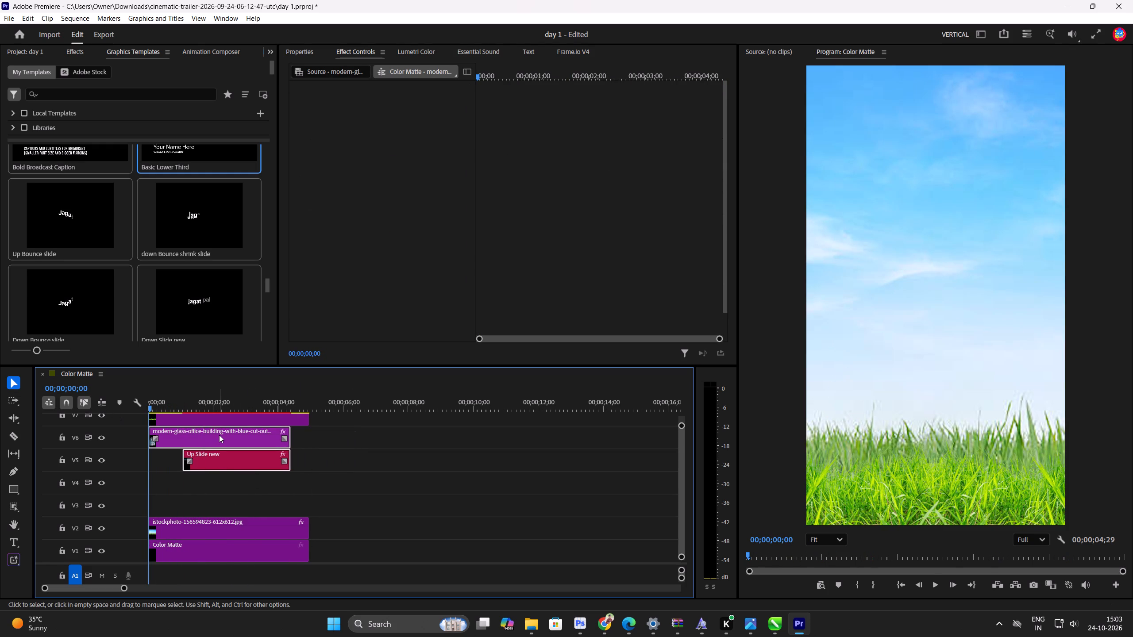
key(space)
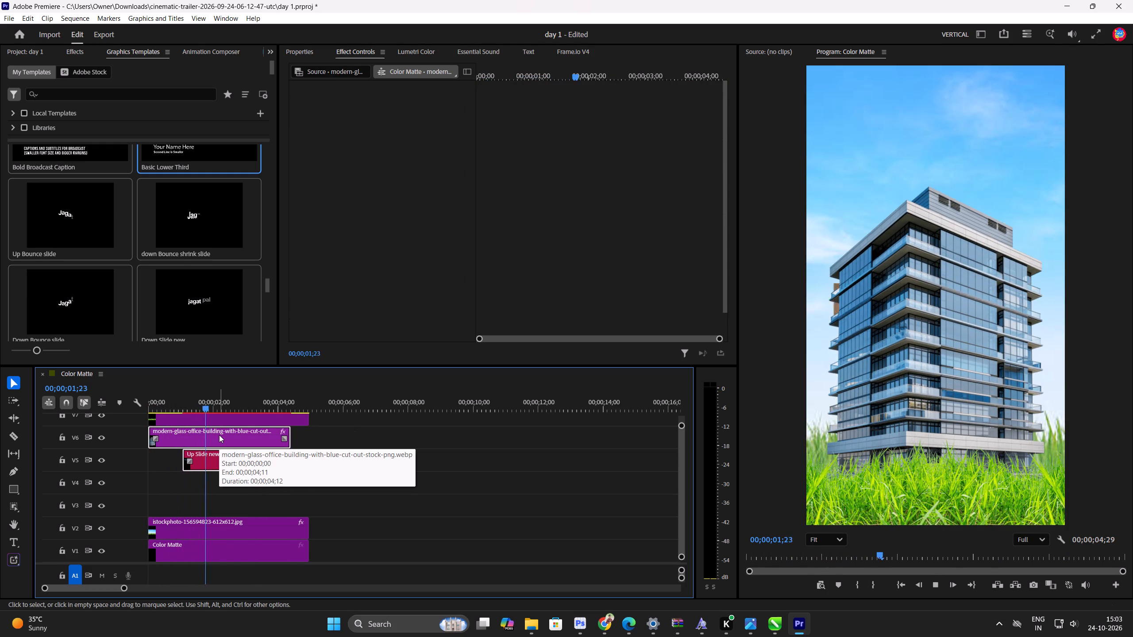
key(space)
Move the Up Slide new title clip earlier on its track so it starts at about 00;00;00;21.
click(334, 475)
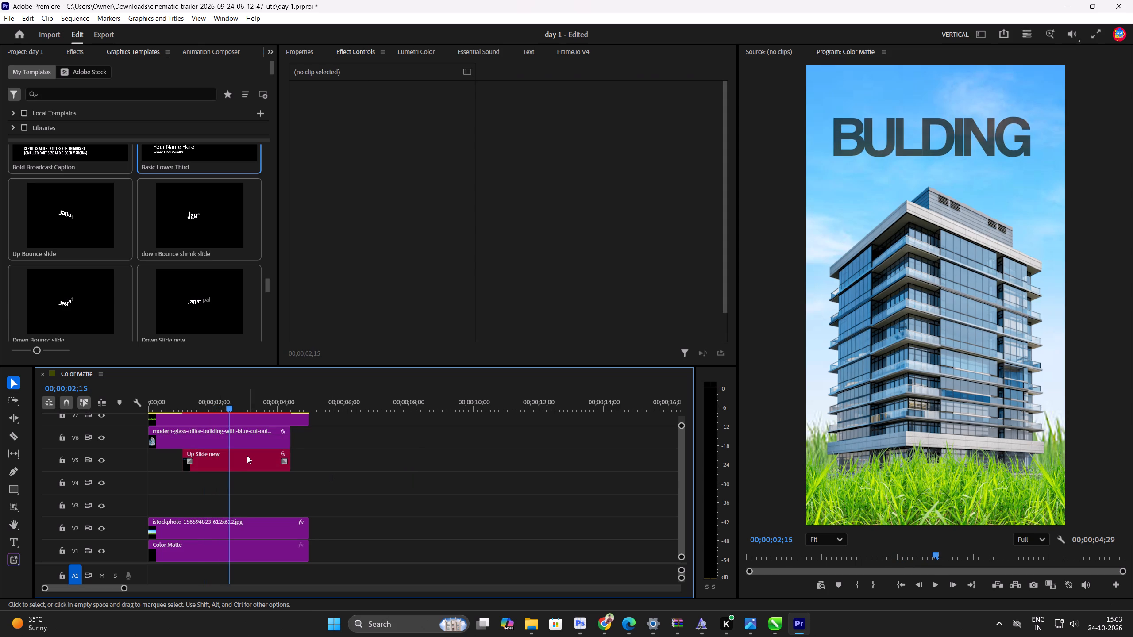
drag(247, 456, 235, 457)
Play back the whole sequence from the beginning to check the timing of the rising building and title.
drag(200, 404, 170, 402)
key(space)
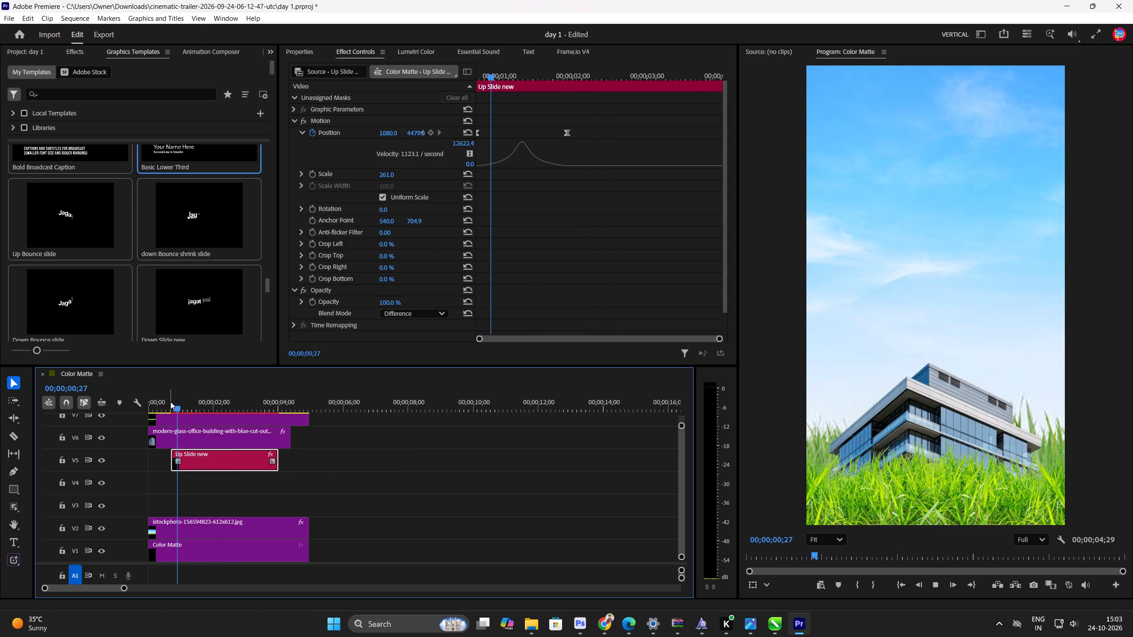
key(space)
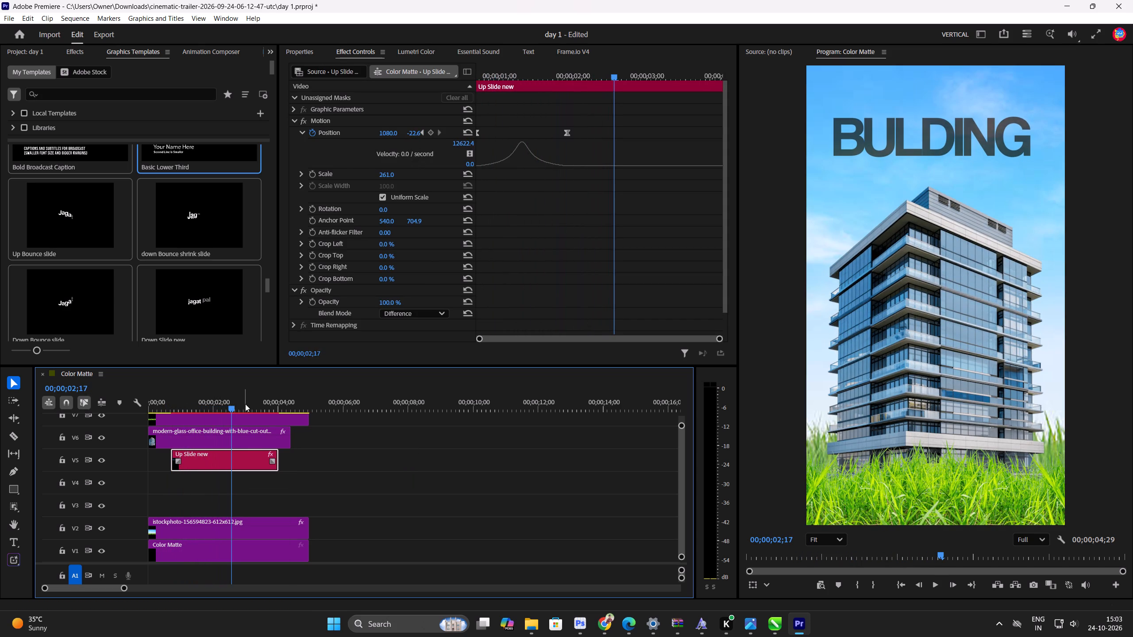
key(space)
key(space)
alt+scroll(366, 469, down, 6)
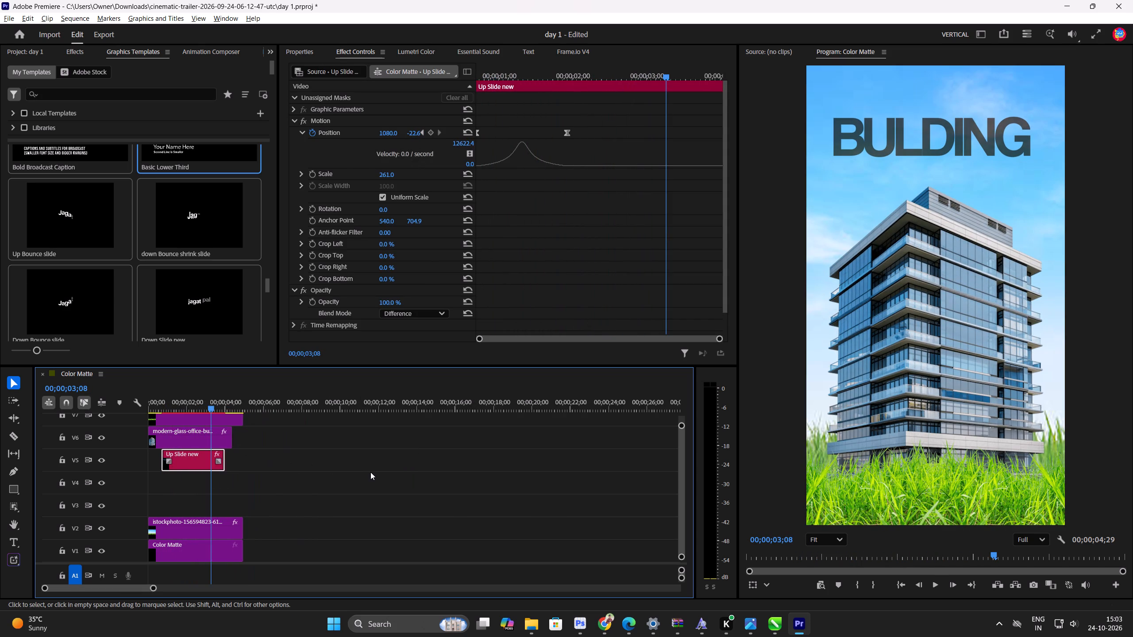
alt+scroll(370, 472, down, 8)
drag(214, 405, 51, 414)
key(space)
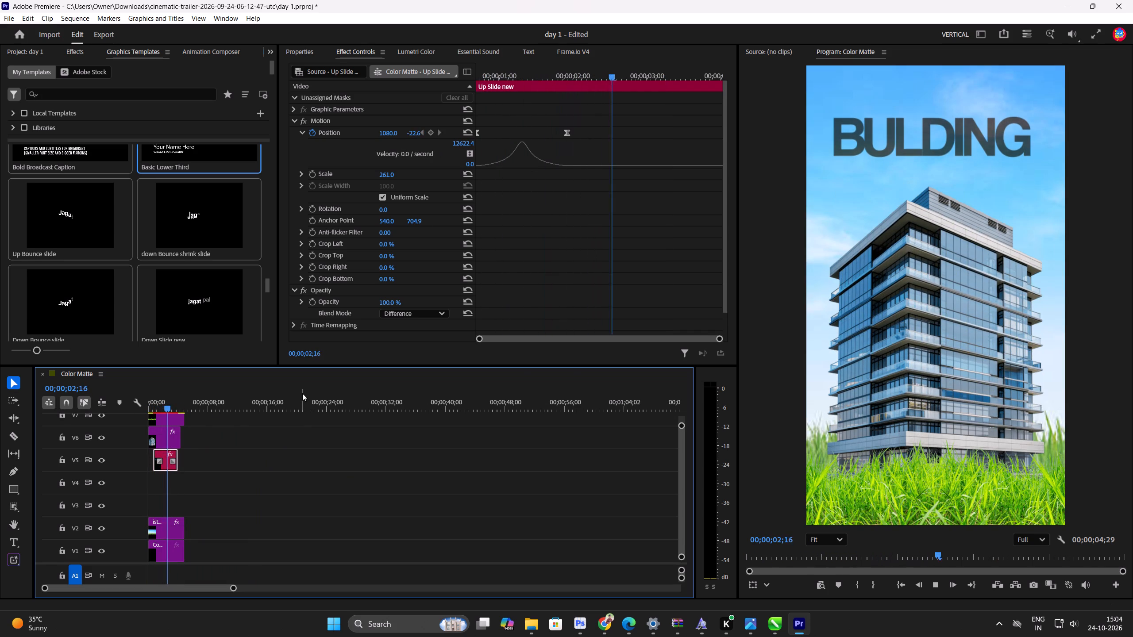
key(space)
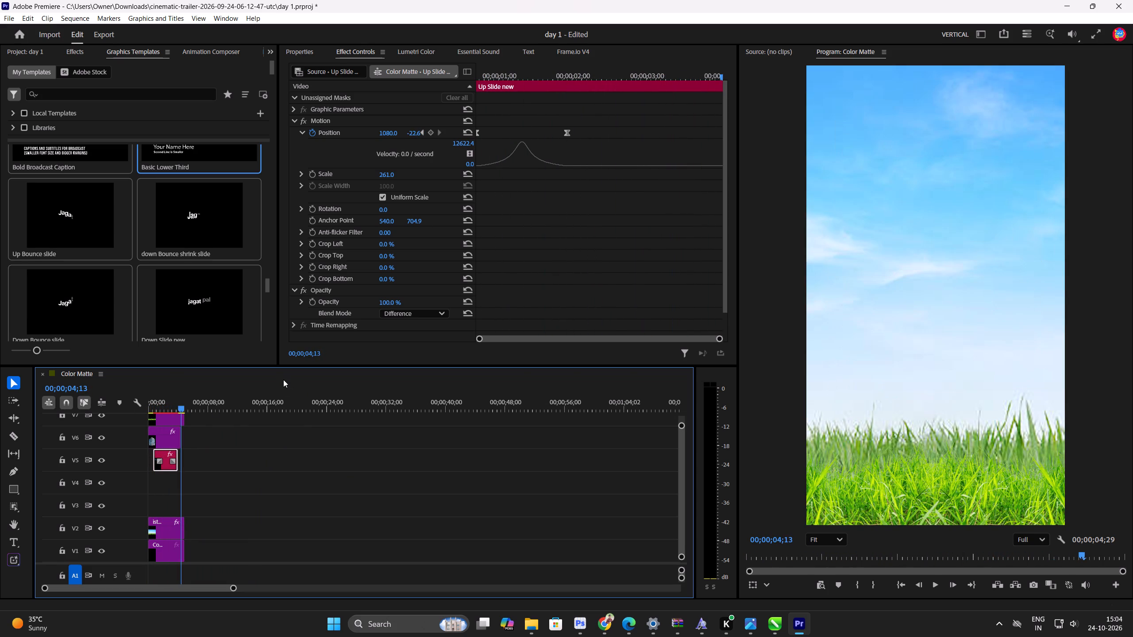
key(space)
drag(189, 407, 172, 407)
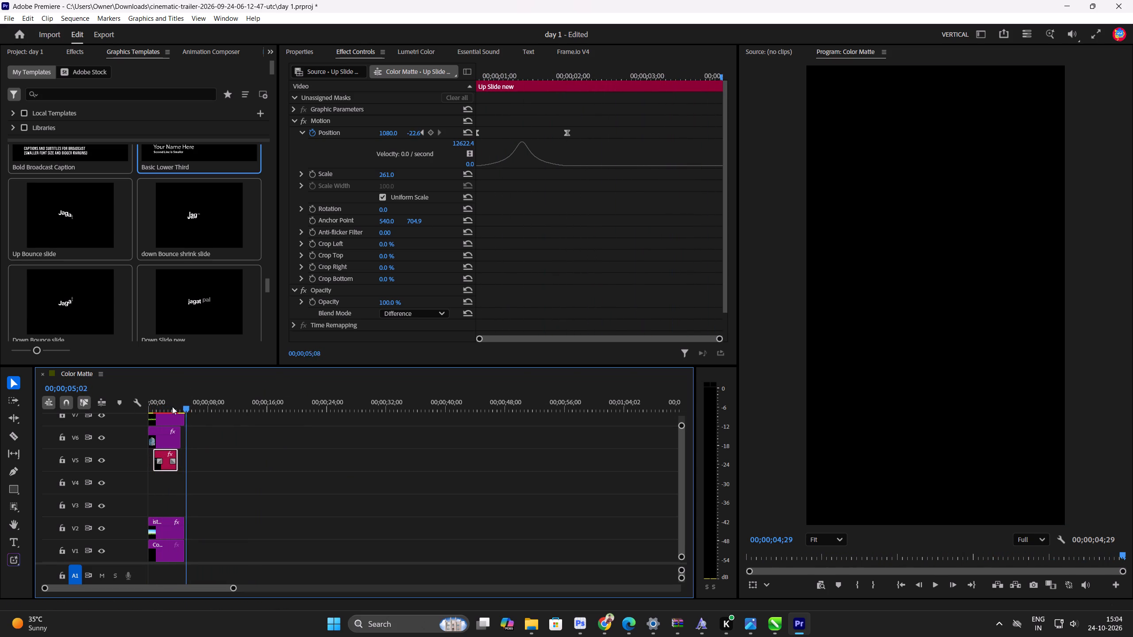
drag(172, 407, 49, 416)
key(space)
alt+scroll(263, 484, up, 7)
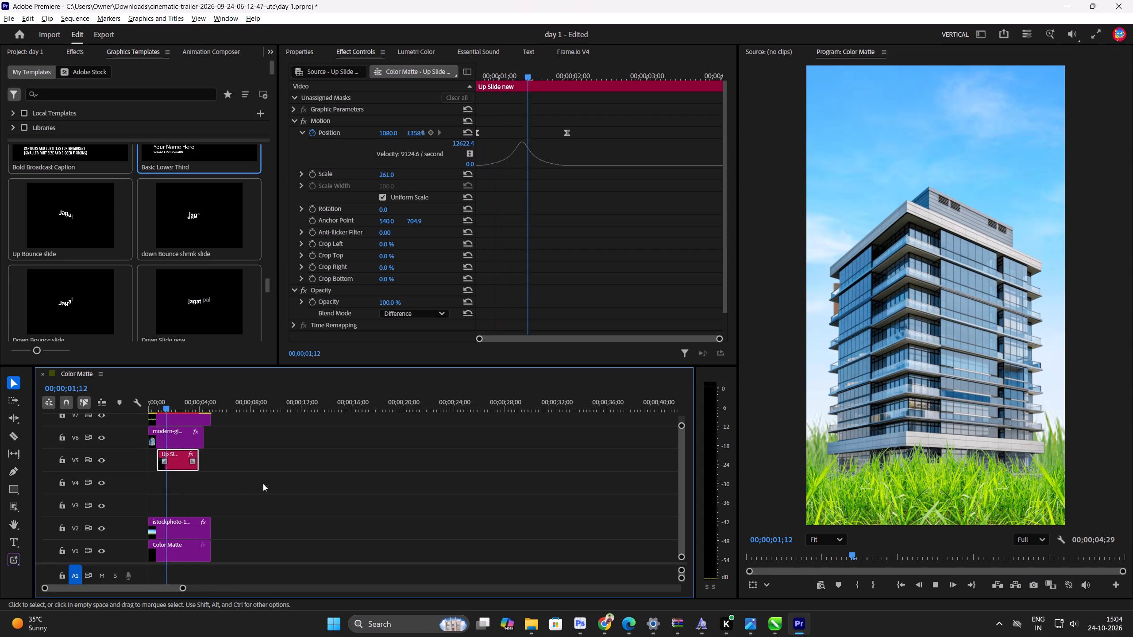
Play back the rising building and title once more and save the project.
alt+scroll(263, 484, up, 9)
key(space)
key(space)
key(space)
key(ctrl+s)
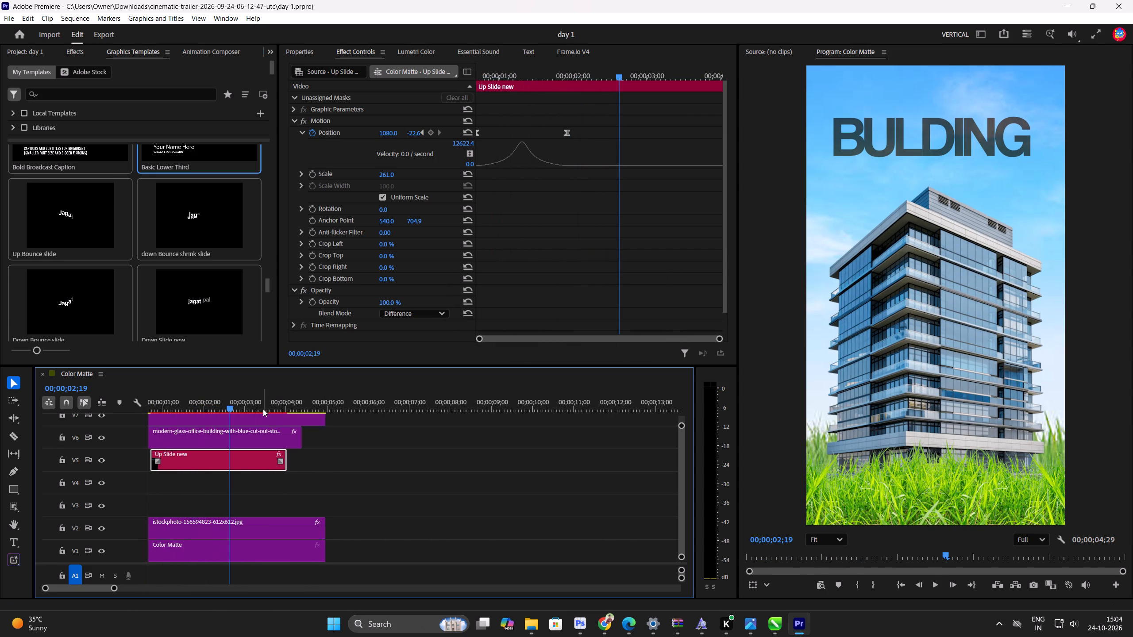
Extend the ends of the Up Slide new title clip and the glass office building clip to match the end of the background clips.
drag(286, 456, 326, 462)
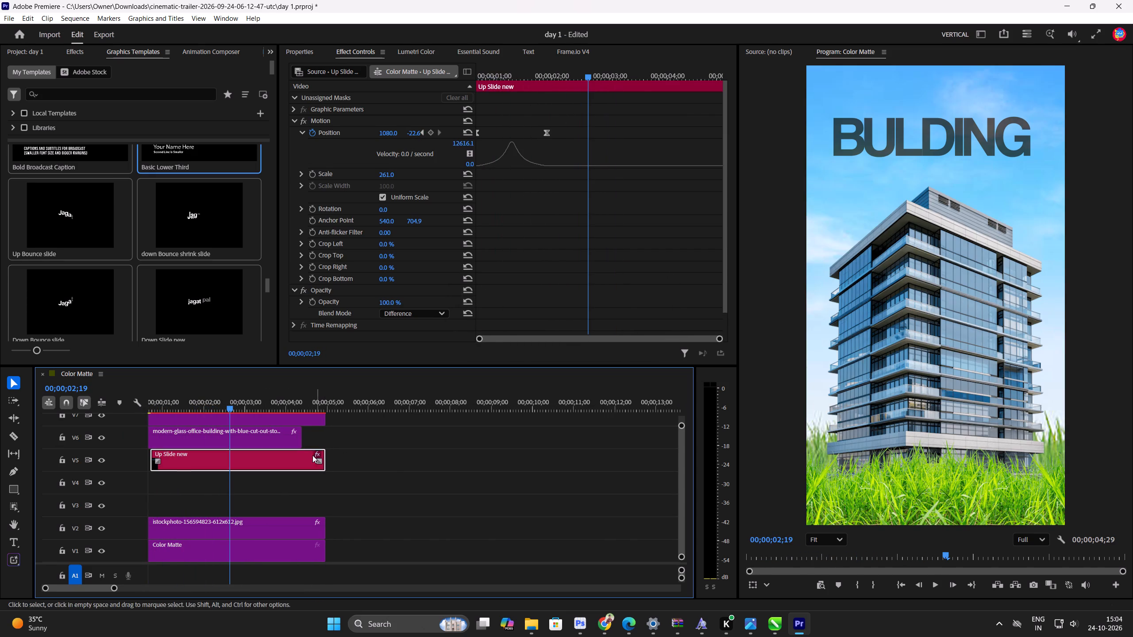
click(290, 434)
drag(301, 438, 325, 443)
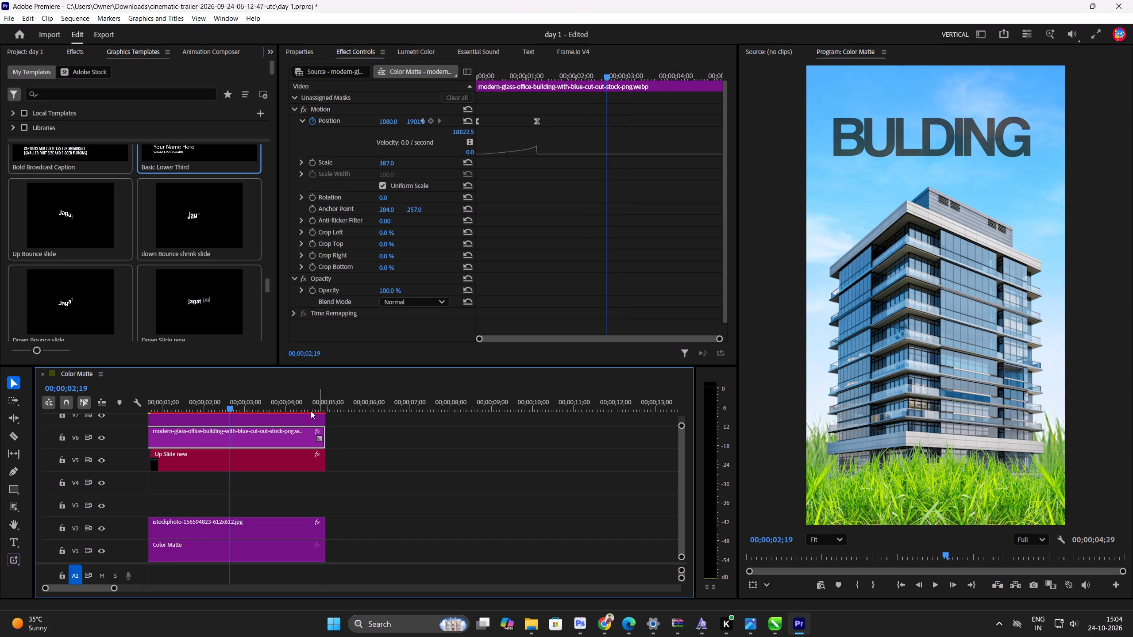
Preview the Color Matte sequence in the export view and export the entire source as Color Matte.mp4 in H.264, using Match Source - Adaptive High Bitrate.
key(ctrl+a)
key(ctrl+shift+m)
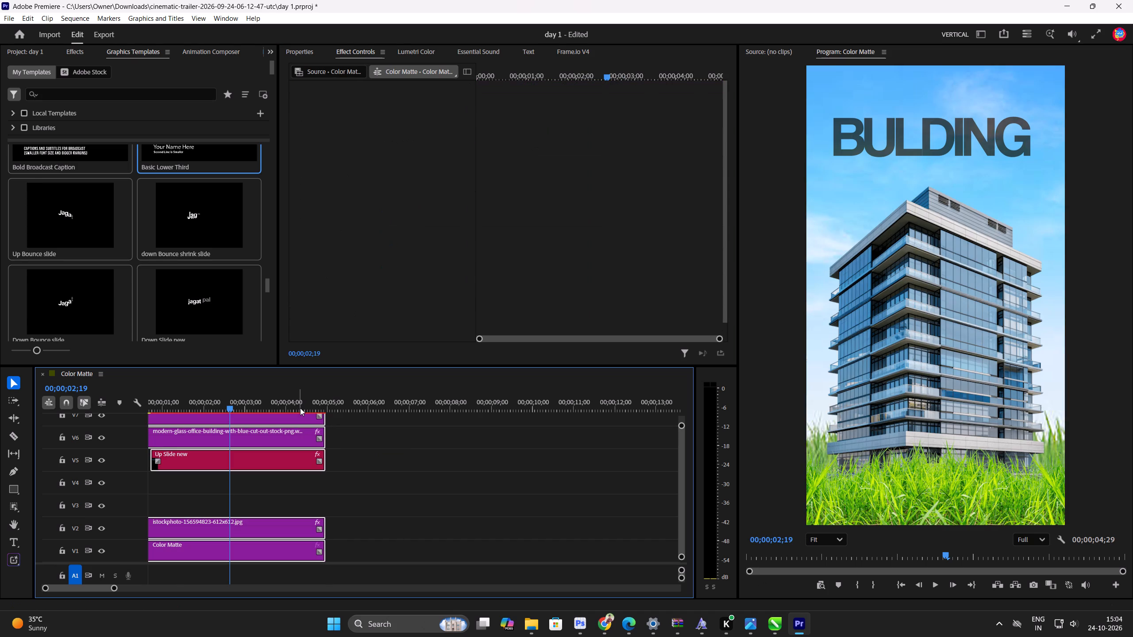
key(ctrl+m)
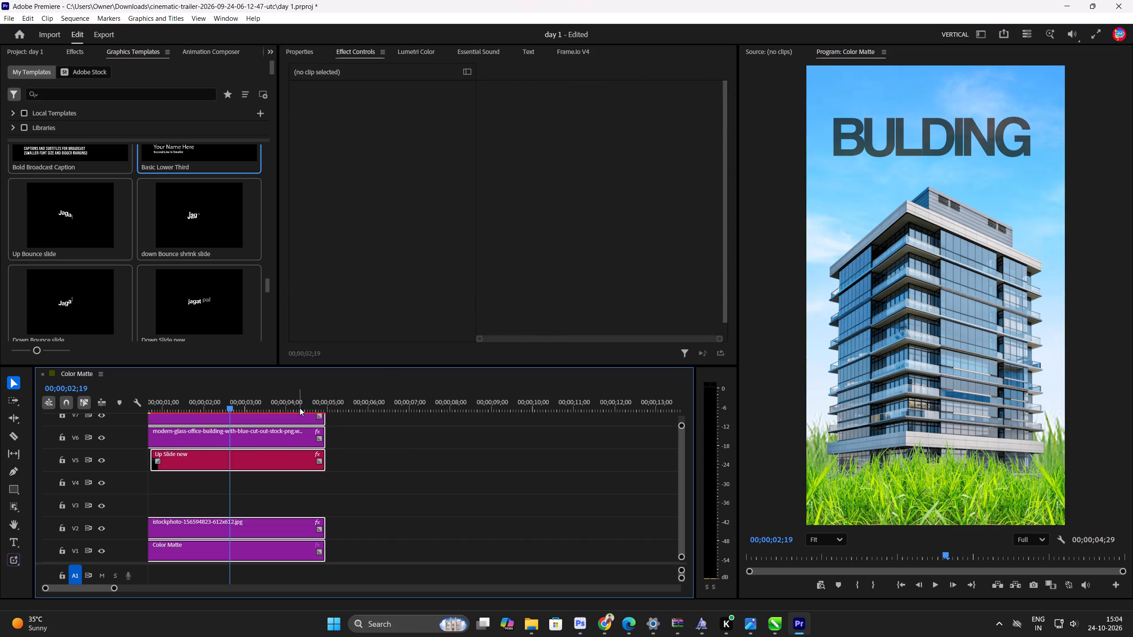
drag(790, 417, 775, 420)
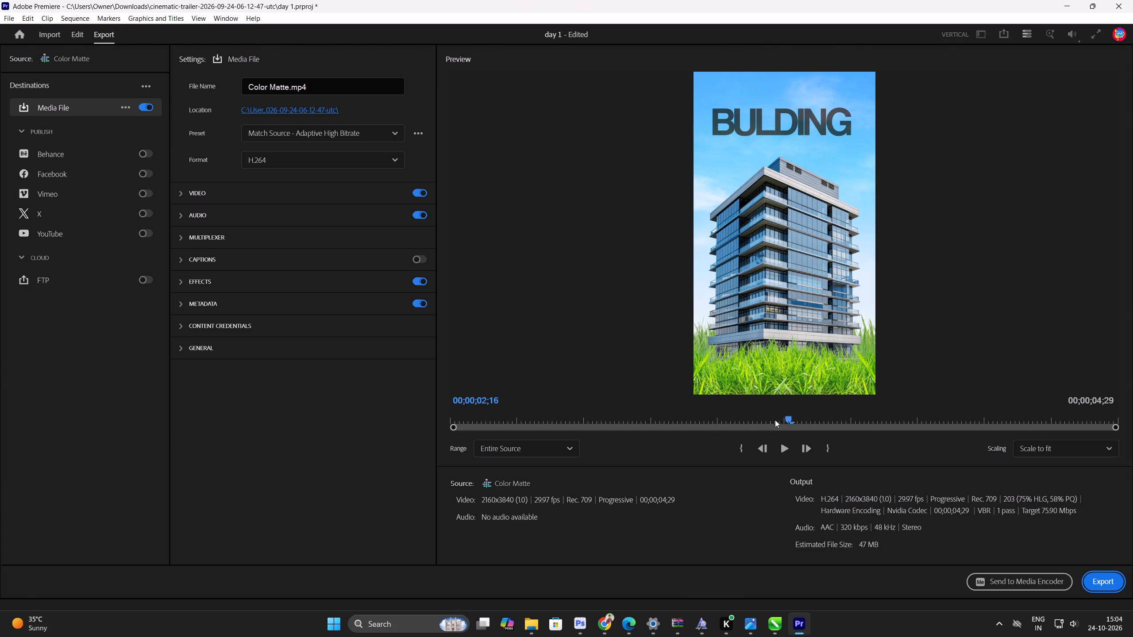
drag(775, 420, 407, 444)
key(space)
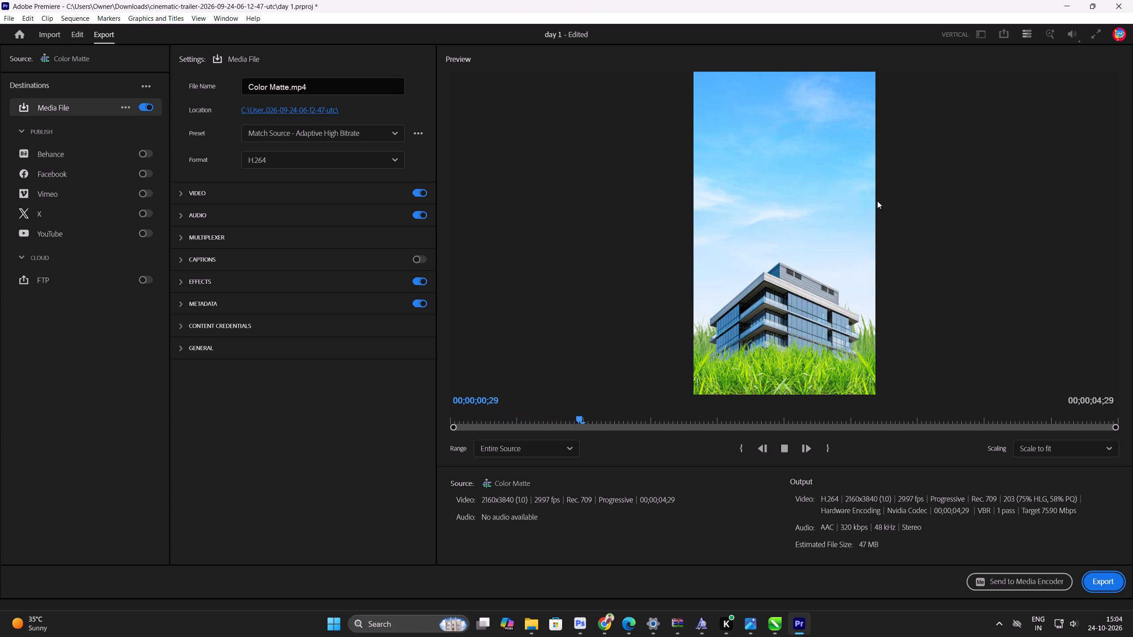
key(space)
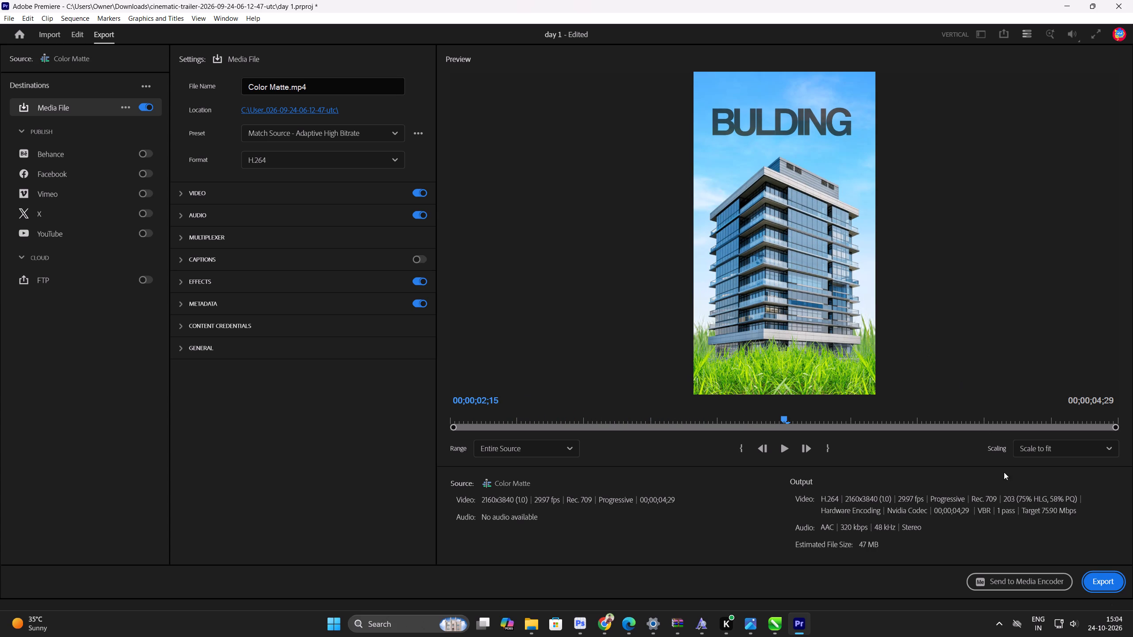
click(1108, 587)
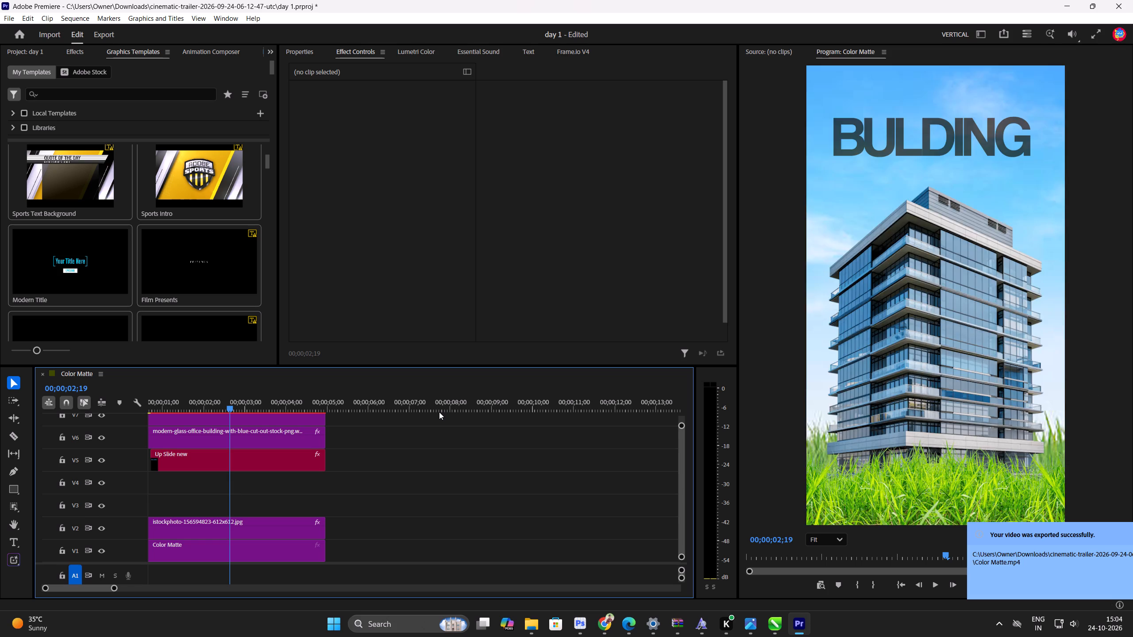
Close the Color Matte sequence.
key(ctrl+w)
click(424, 434)
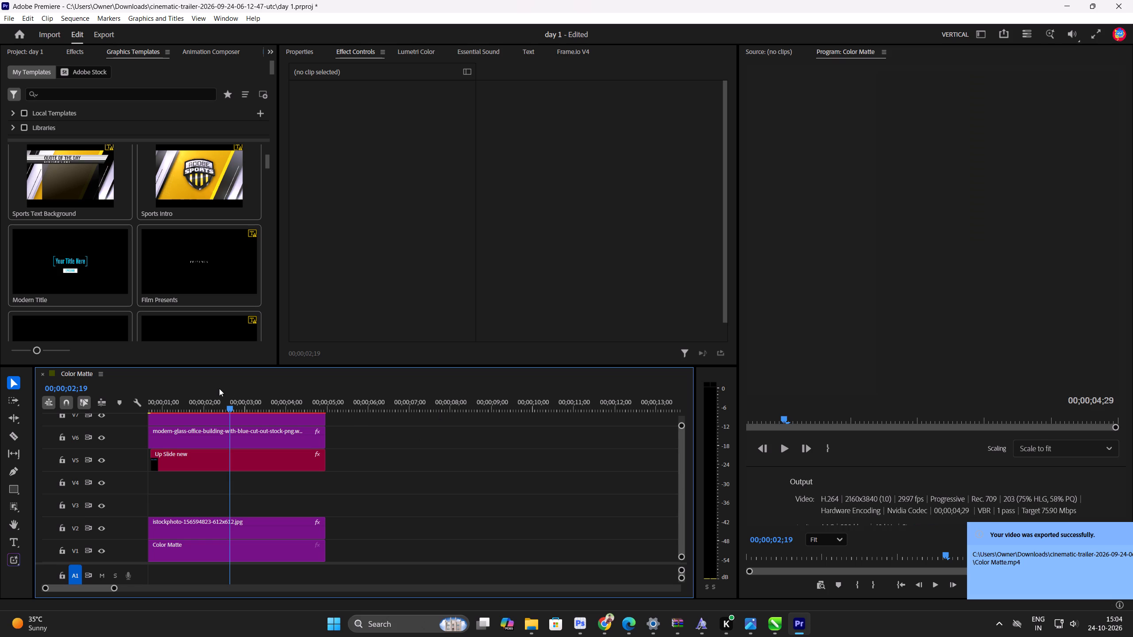
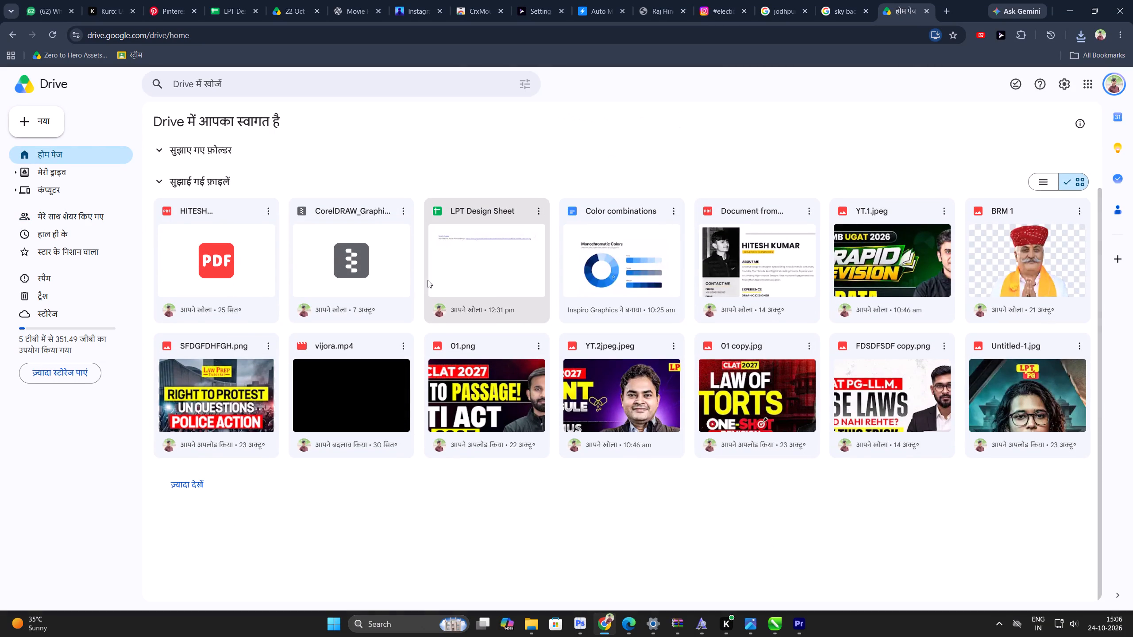
Open the "reel edit jitu" folder in My Drive and look through its DSC video clips.
scroll(428, 280, up, 3)
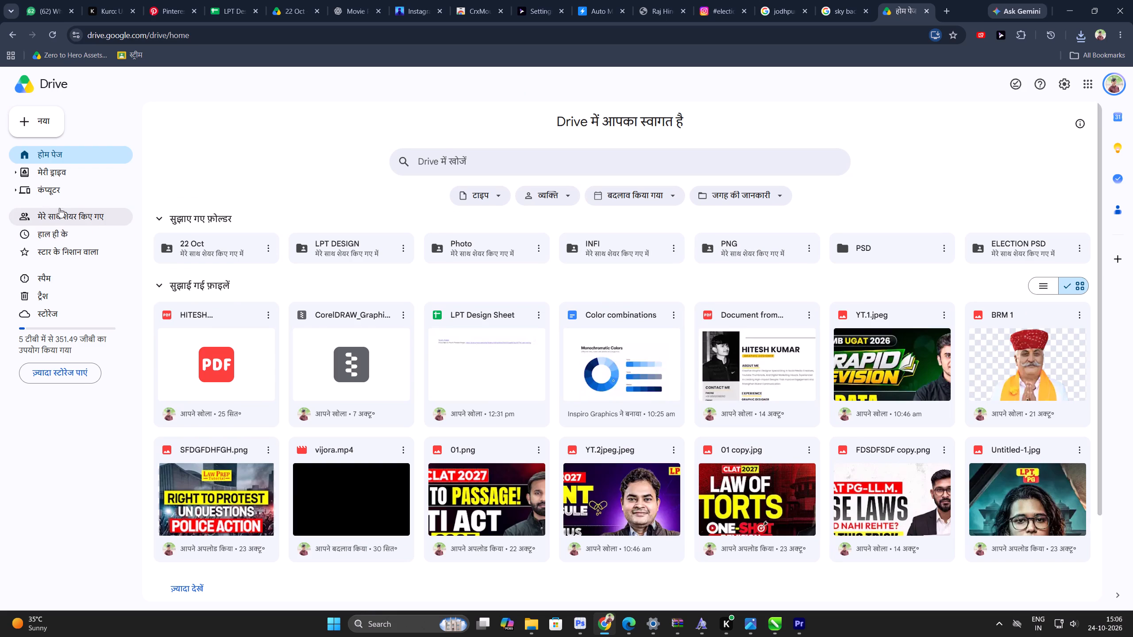
click(63, 180)
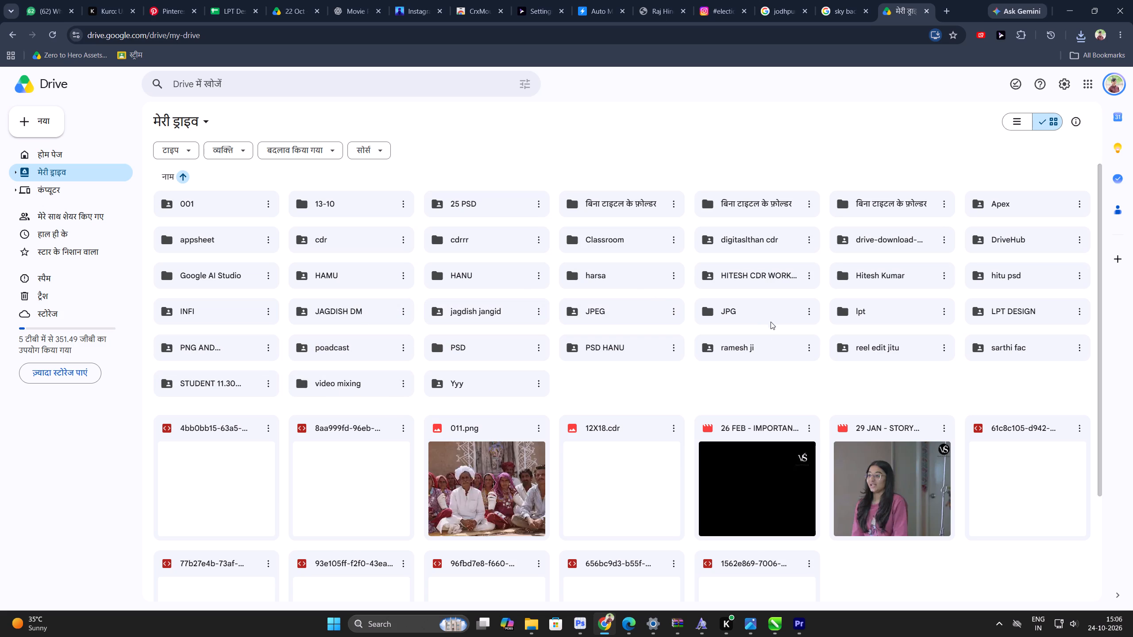
double_click(842, 343)
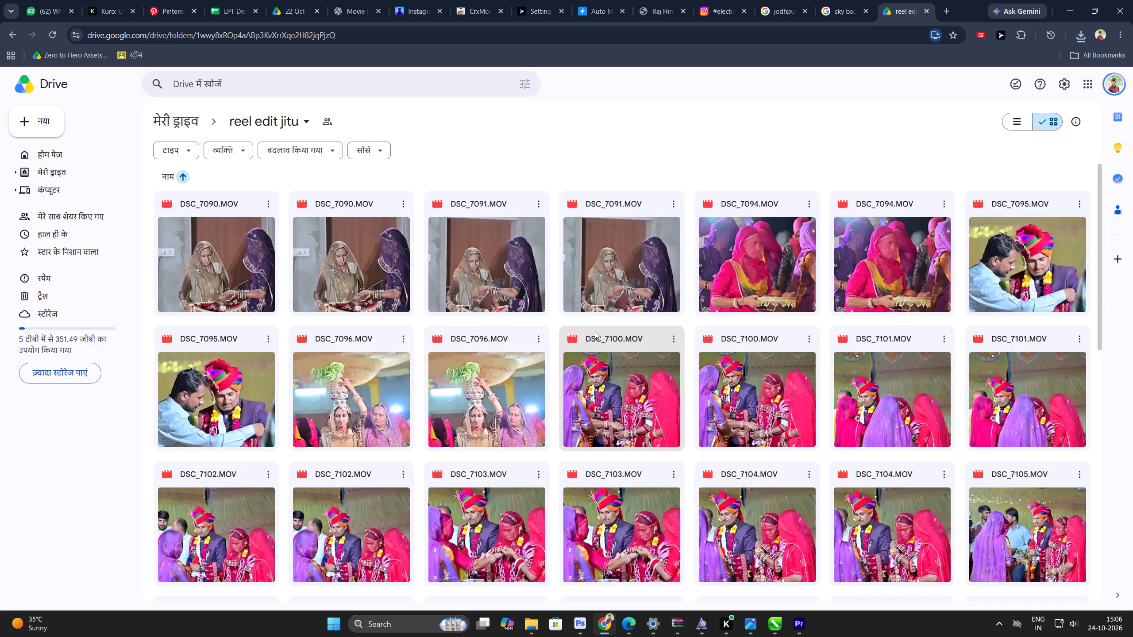
scroll(584, 332, down, 17)
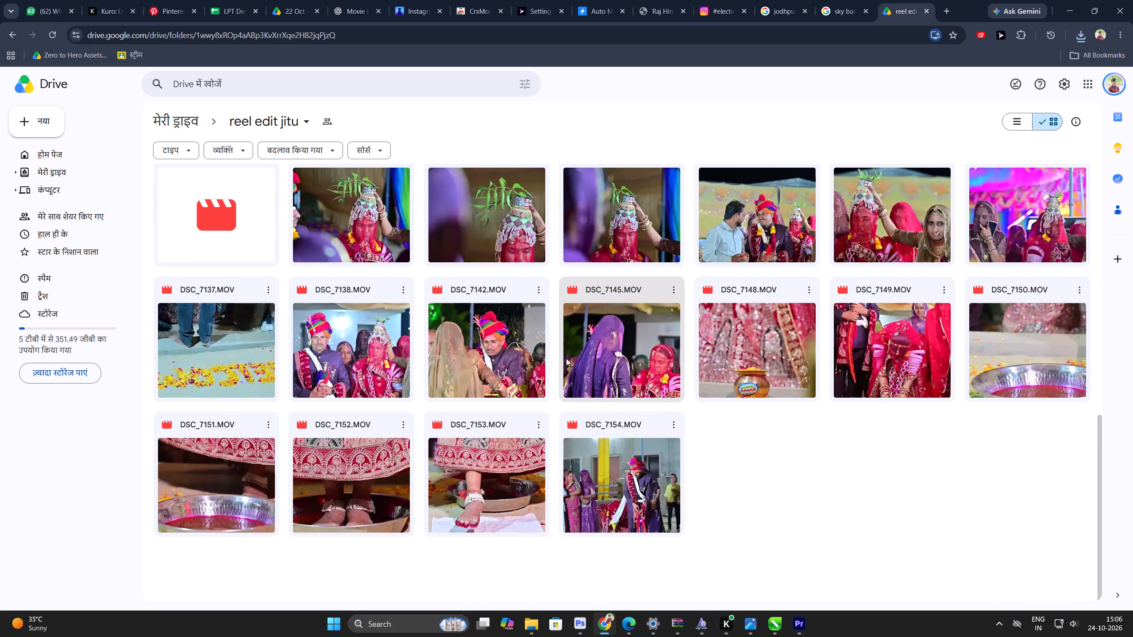
scroll(798, 375, up, 15)
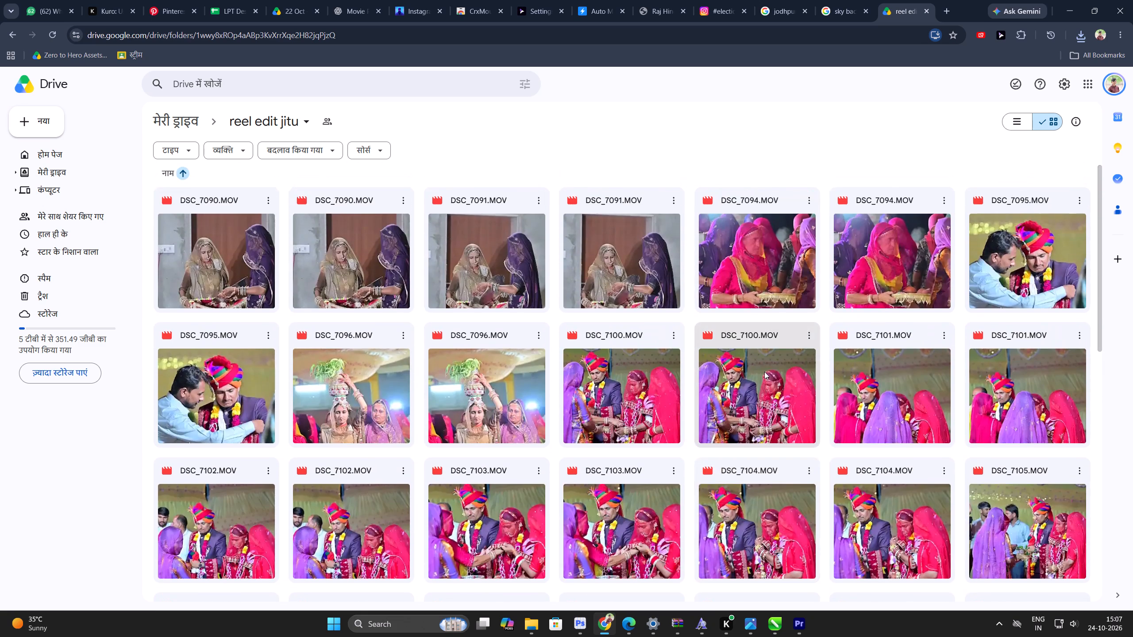
scroll(513, 349, down, 2)
Return to My Drive, look through its folders and files down to the end, and preview pc.jpg.
click(182, 127)
scroll(550, 343, down, 2)
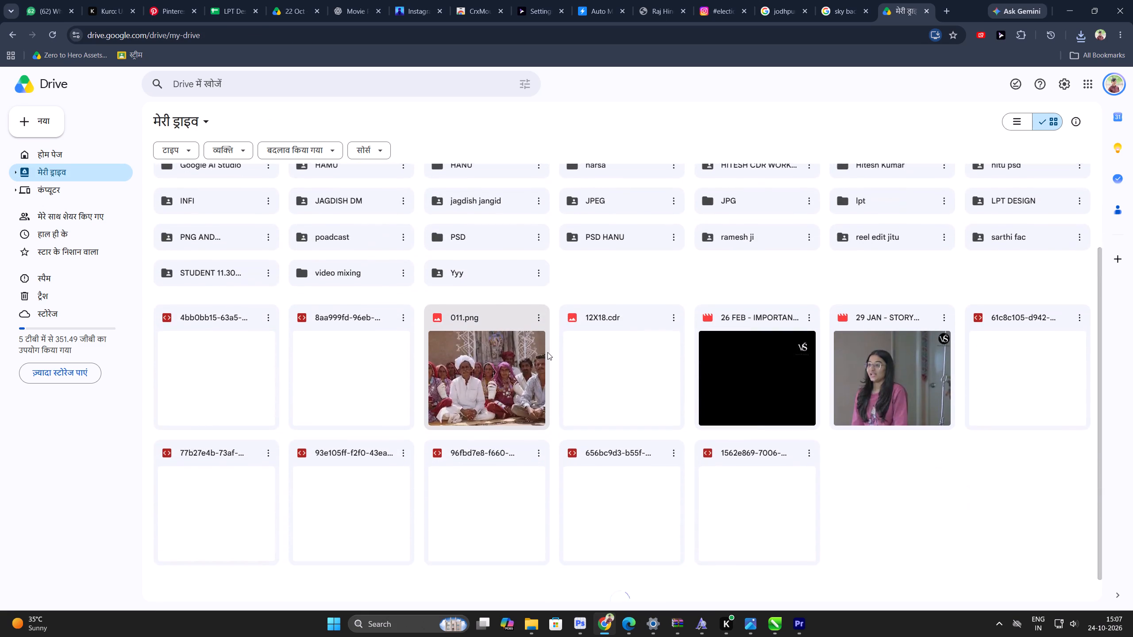
scroll(547, 352, down, 14)
scroll(547, 353, down, 14)
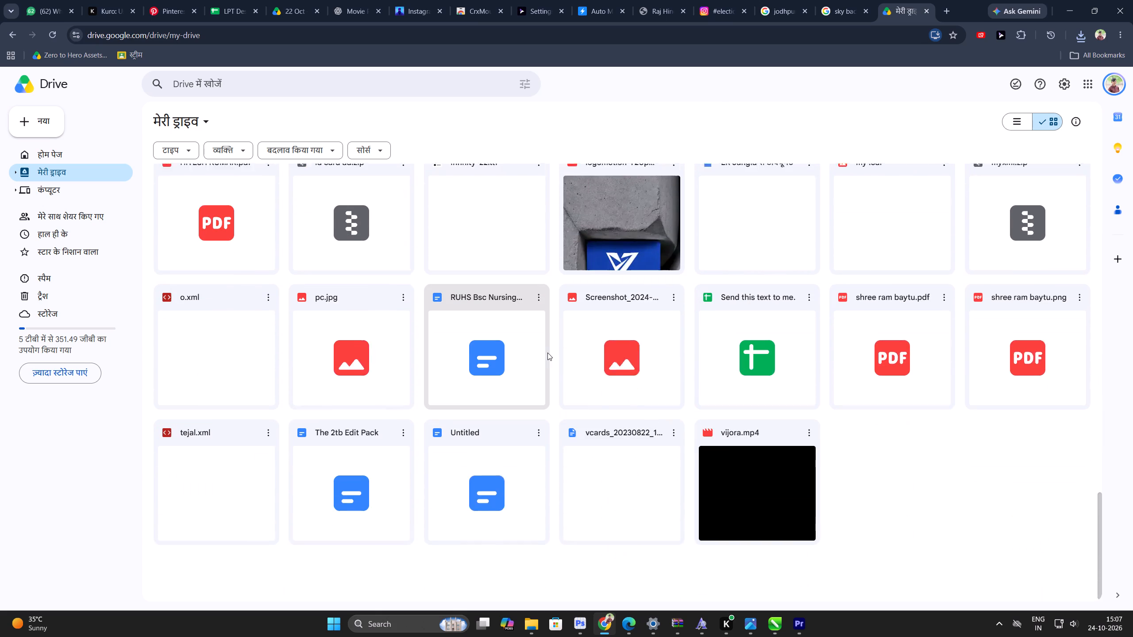
double_click(390, 346)
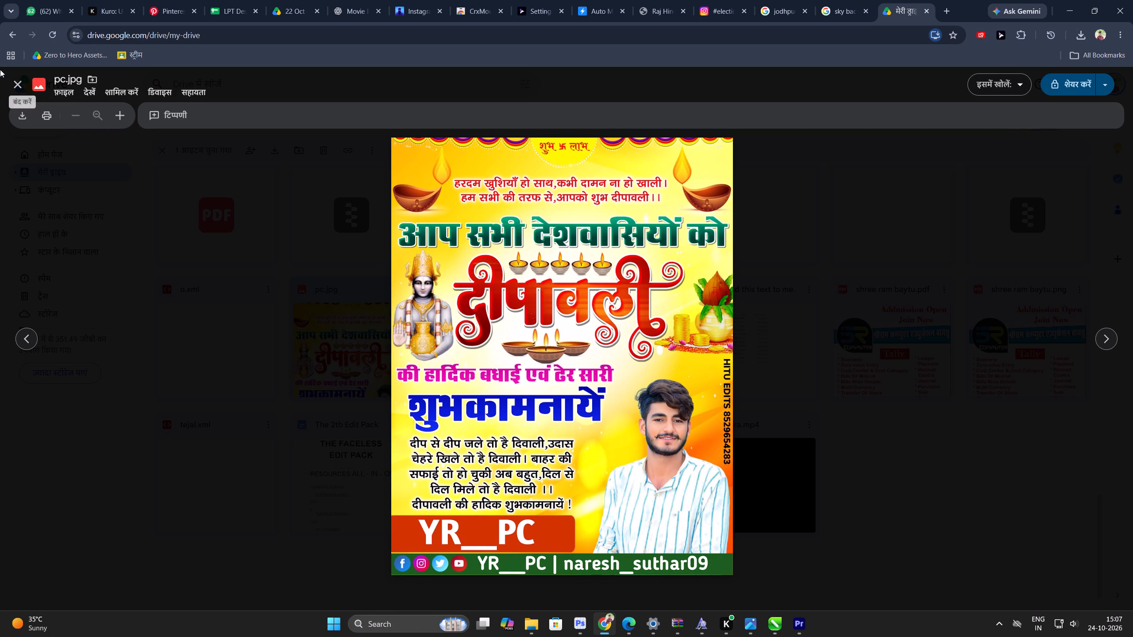
Close the pc.jpg preview and examine the file's details, including its type, size, dimensions and dates.
click(11, 78)
click(1078, 120)
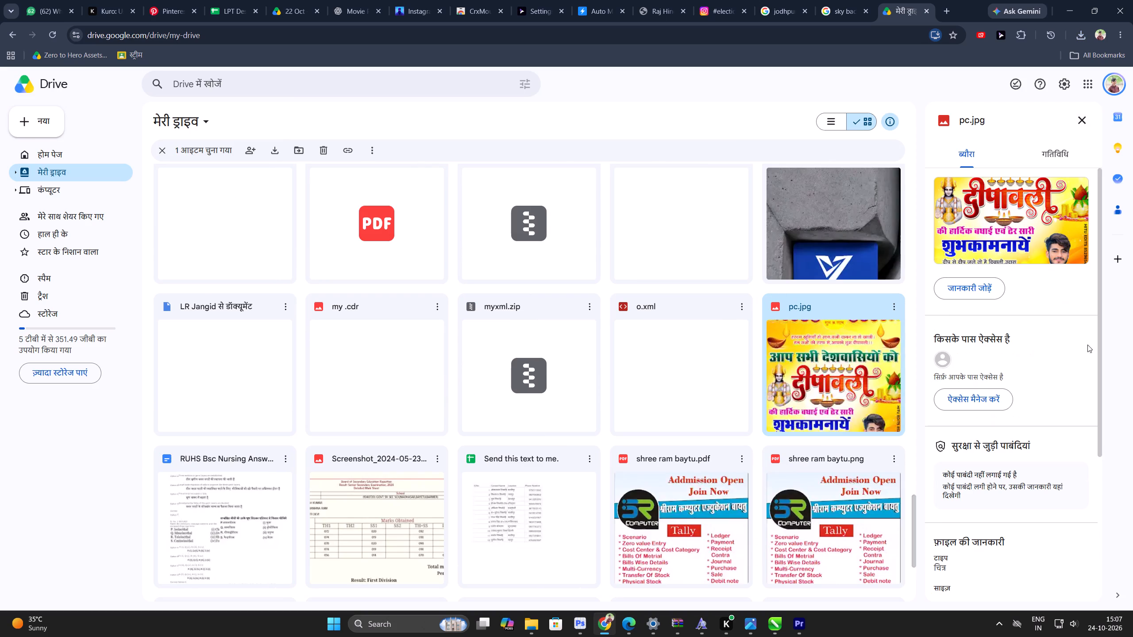
scroll(1057, 382, down, 5)
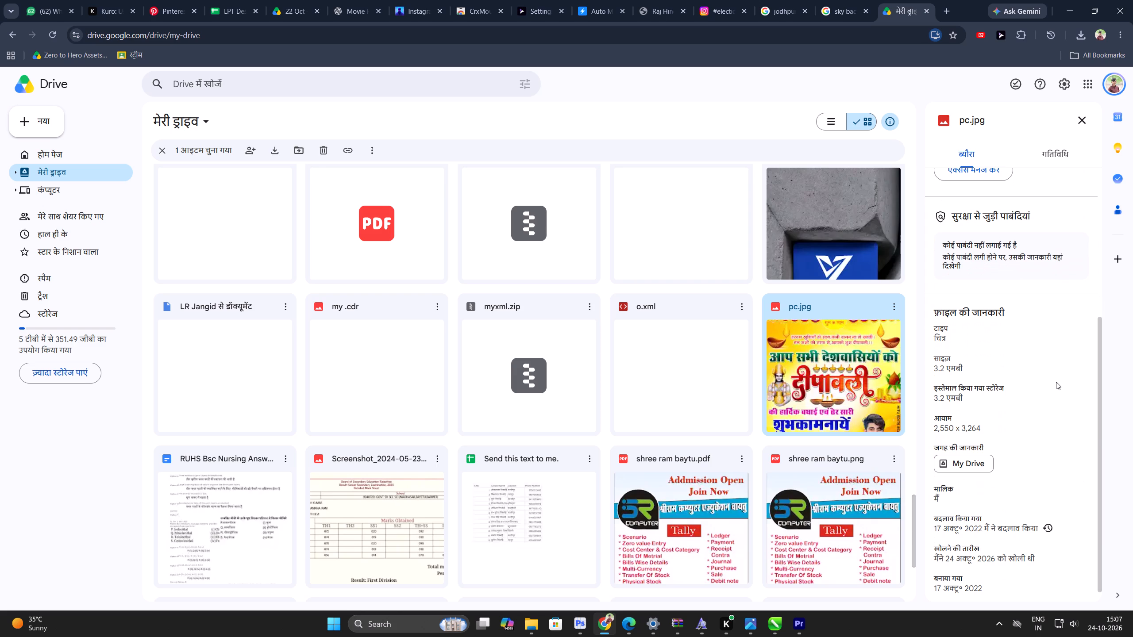
scroll(1056, 382, up, 9)
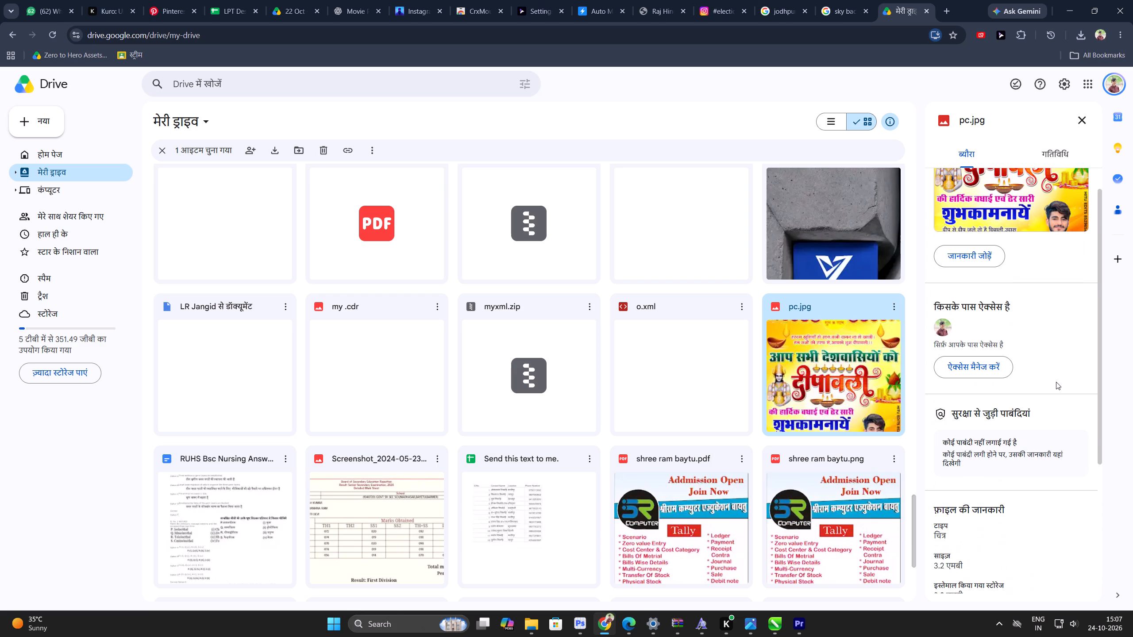
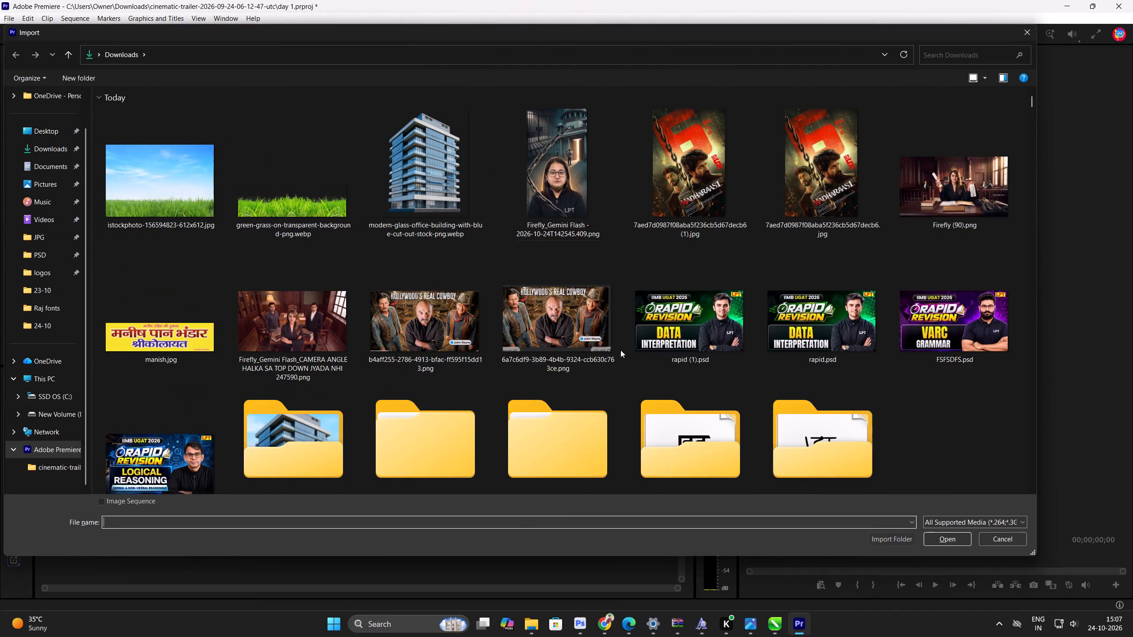
scroll(611, 348, down, 5)
scroll(545, 311, up, 7)
double_click(137, 165)
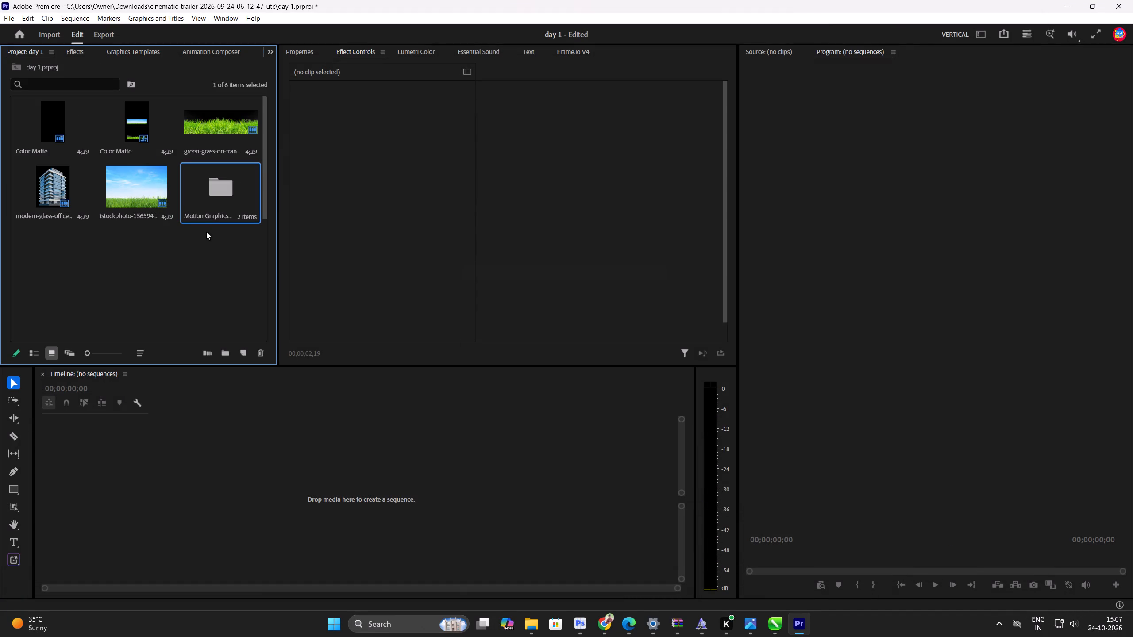
Create a new sequence from the istockphoto grass-and-sky image.
drag(131, 181, 105, 499)
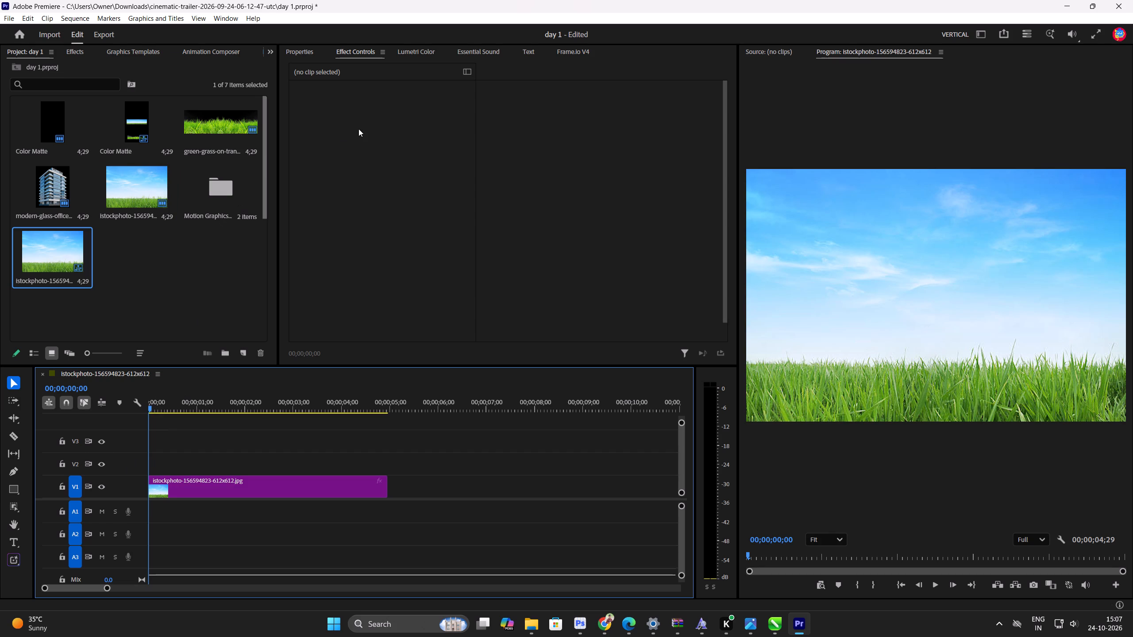
Create a 612 x 408 adjustment layer with 29.97 fps timebase and place it on V2 above the grass photo.
click(412, 51)
scroll(355, 114, up, 6)
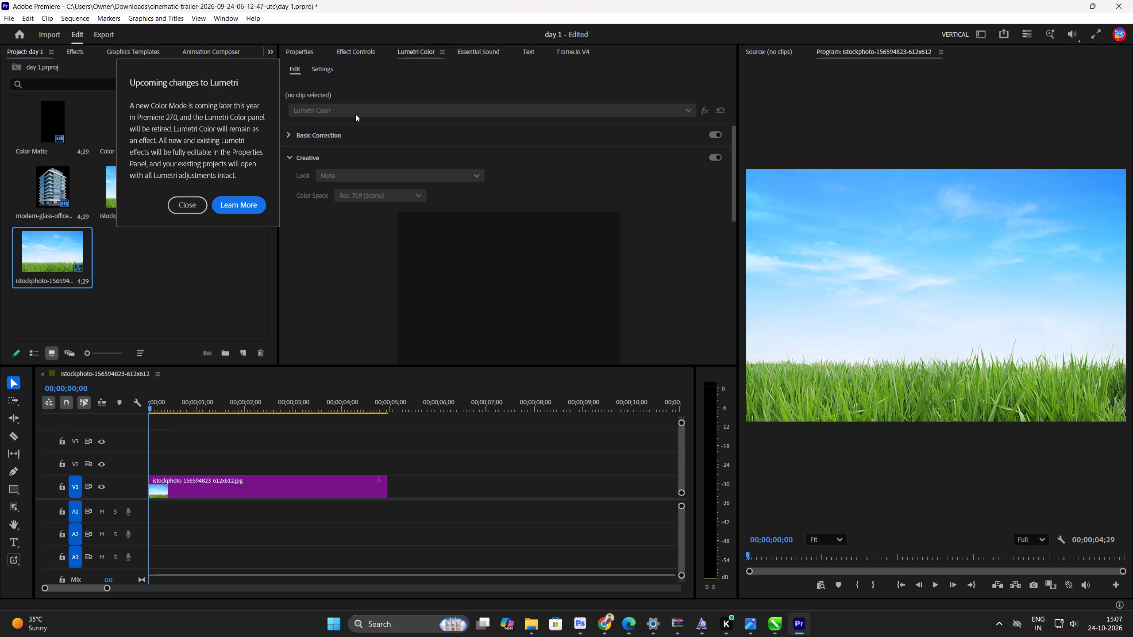
scroll(355, 114, up, 3)
click(197, 450)
right_click(197, 450)
click(110, 259)
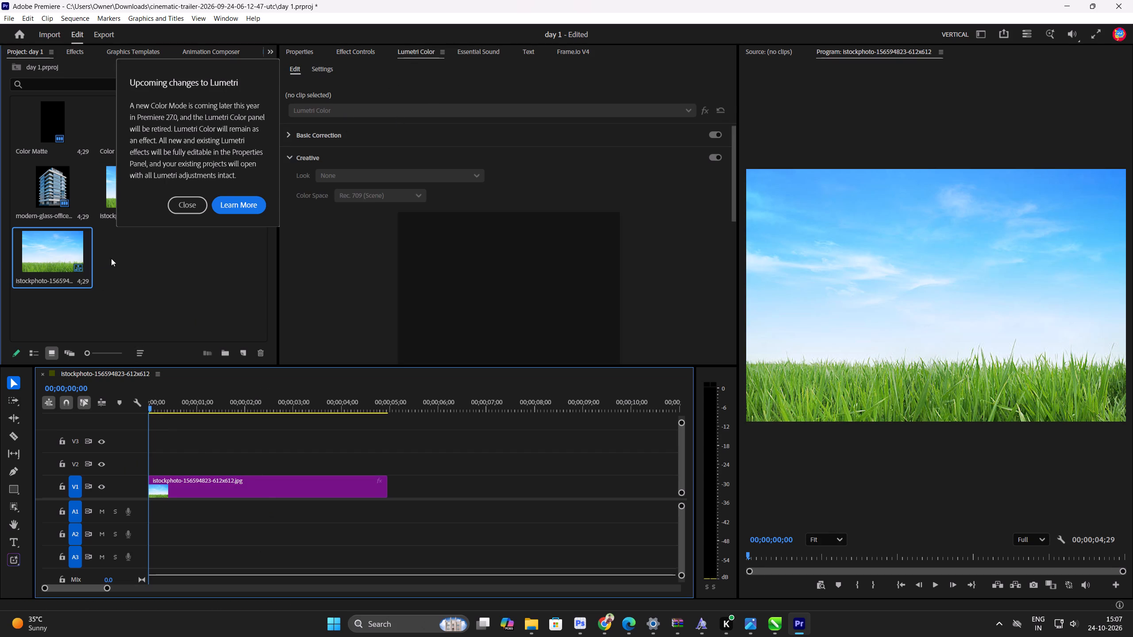
right_click(111, 258)
click(195, 204)
right_click(185, 237)
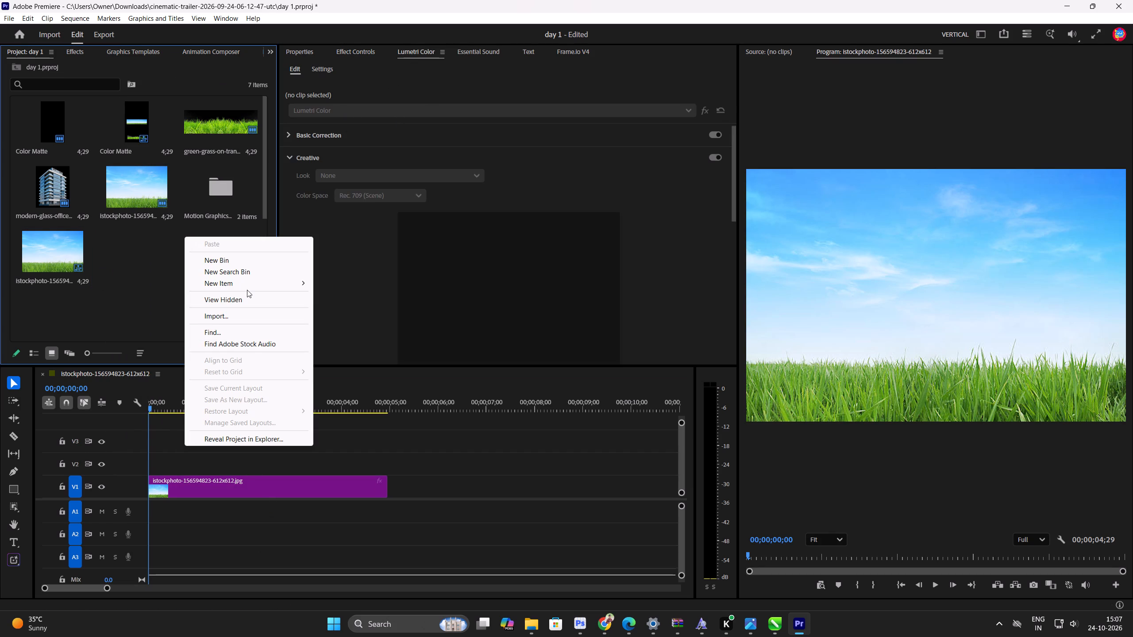
click(247, 290)
click(261, 283)
click(384, 317)
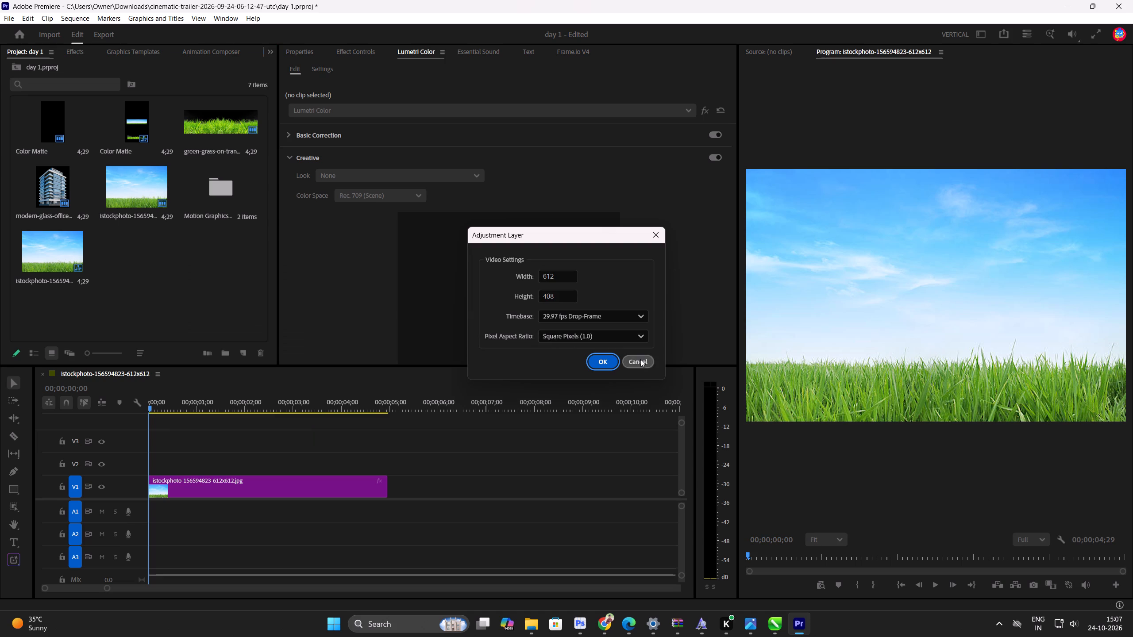
click(610, 359)
drag(105, 261, 139, 468)
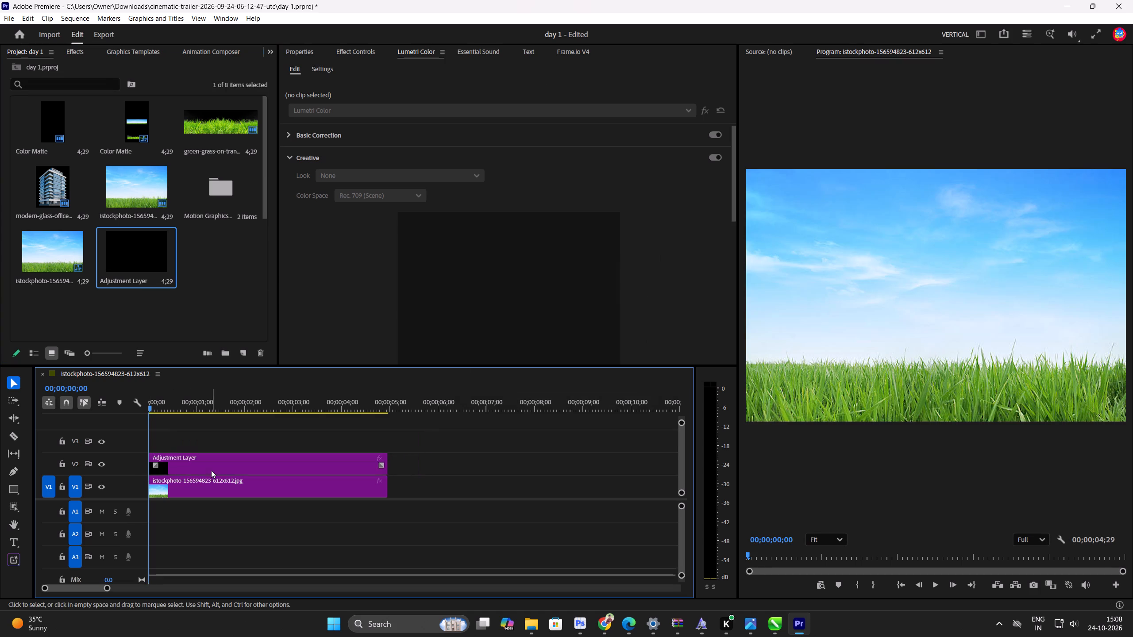
Load the custom LUT 107 from Downloads as the adjustment layer's Lumetri Input LUT and play the sequence to preview it.
click(211, 470)
click(350, 173)
click(365, 138)
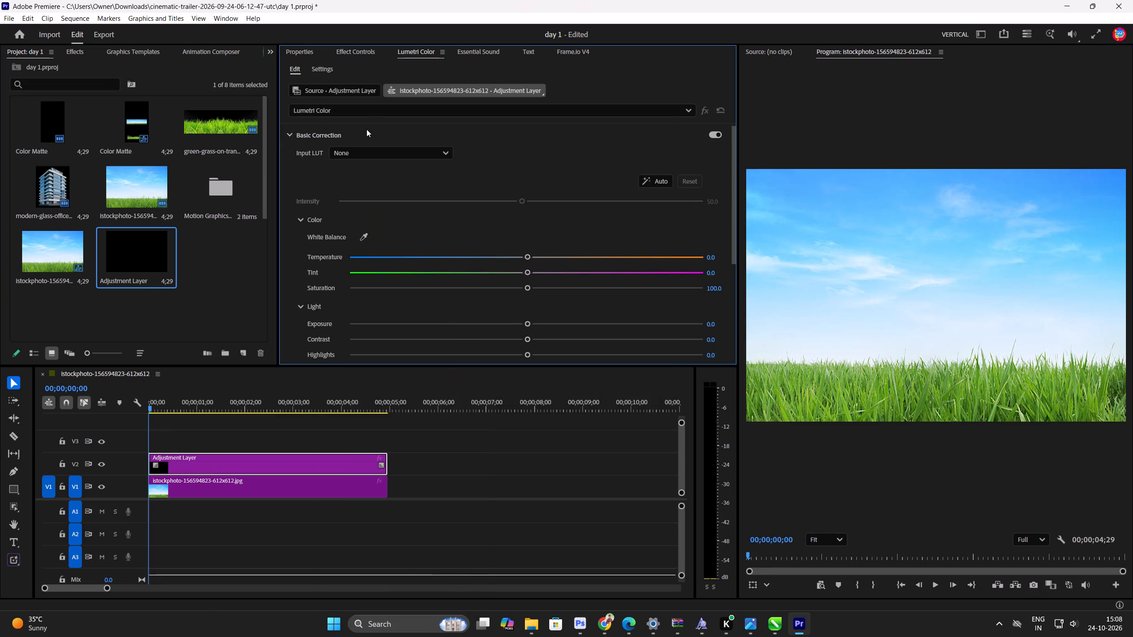
click(366, 114)
scroll(365, 128, up, 5)
click(375, 185)
scroll(381, 177, up, 9)
click(369, 158)
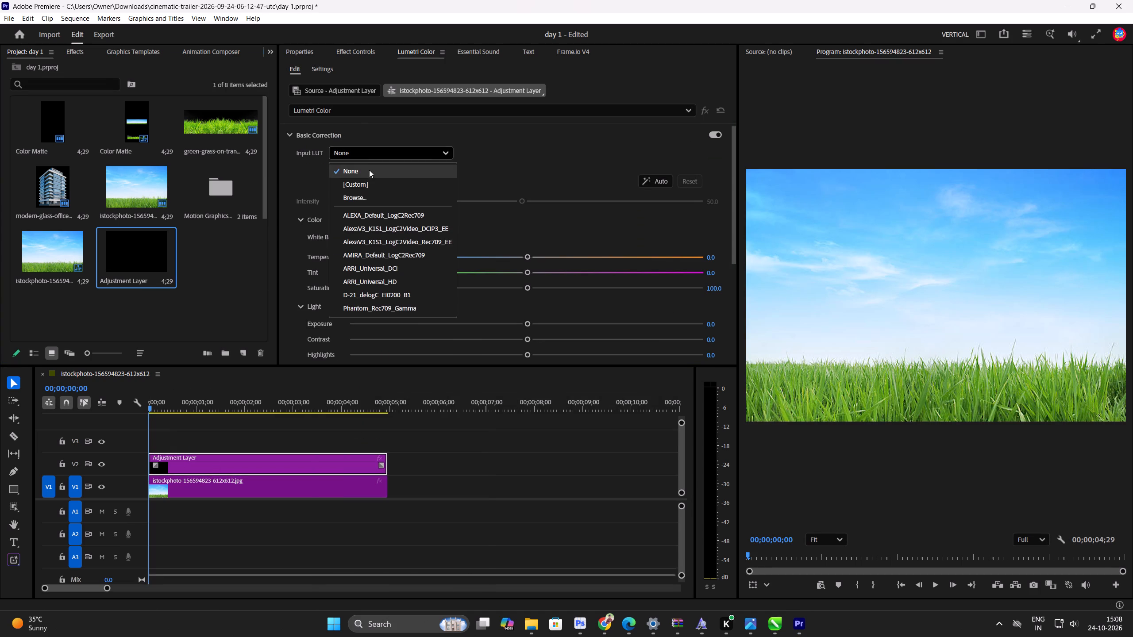
click(368, 185)
click(51, 195)
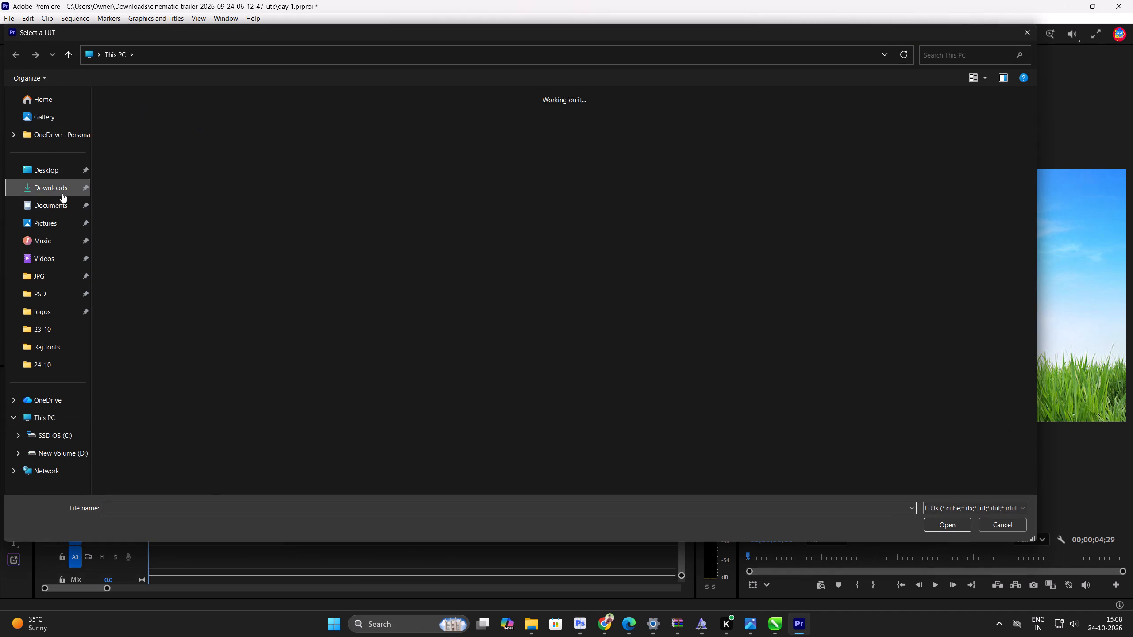
double_click(154, 168)
key(space)
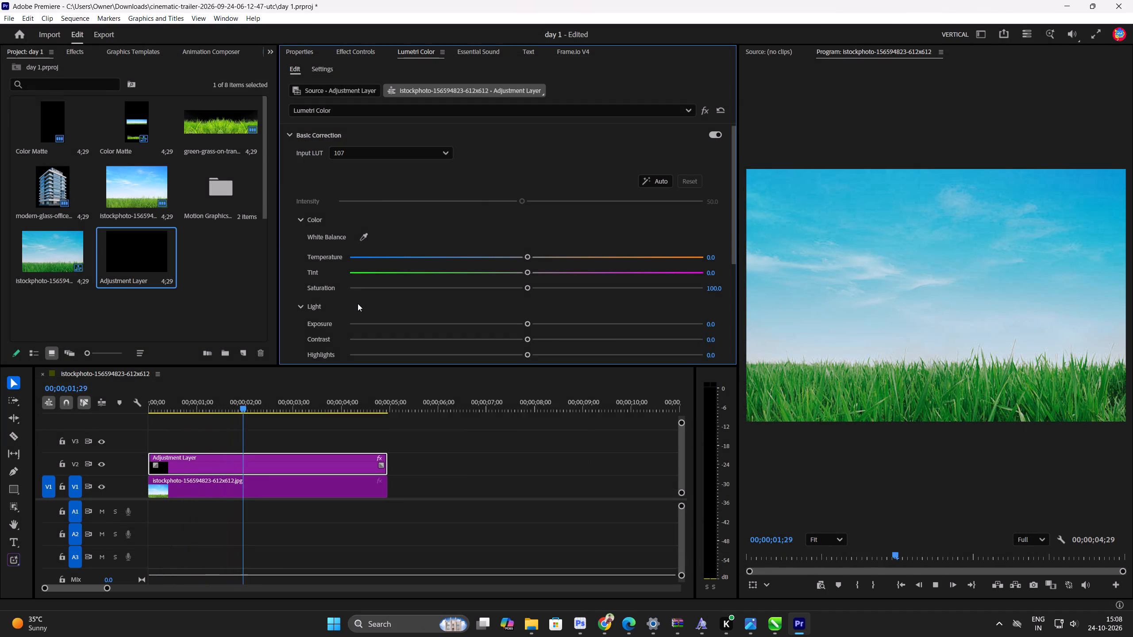
key(space)
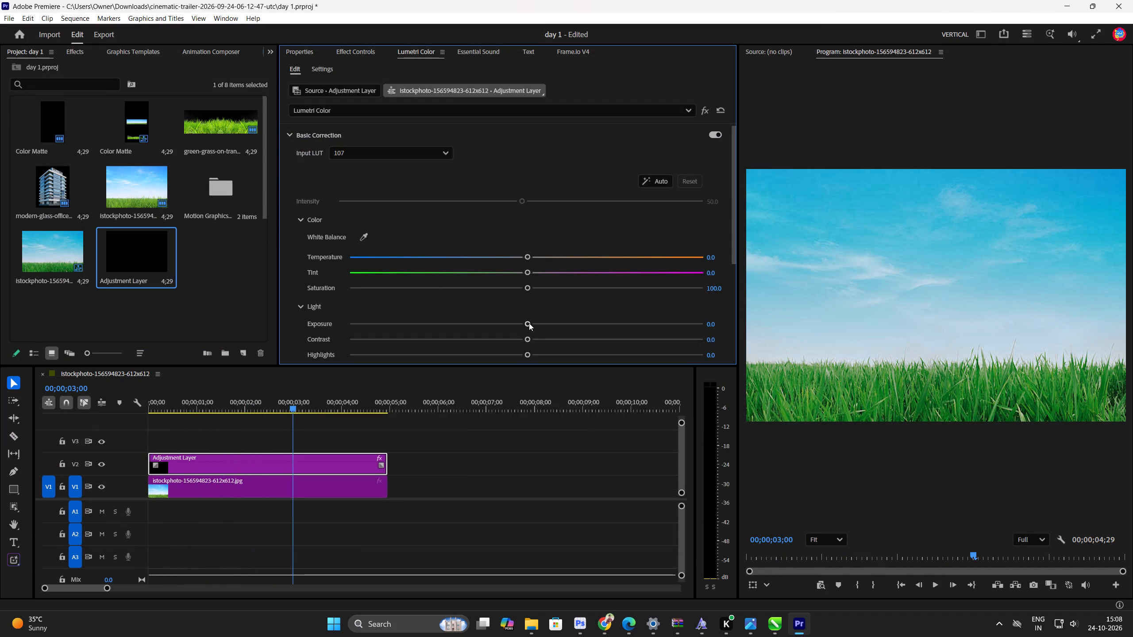
Raise the adjustment layer's Lumetri Exposure to about 0.3.
drag(529, 323, 536, 324)
Sample the green grass into the Hue vs Sat curve and nudge the middle green point.
scroll(536, 324, down, 15)
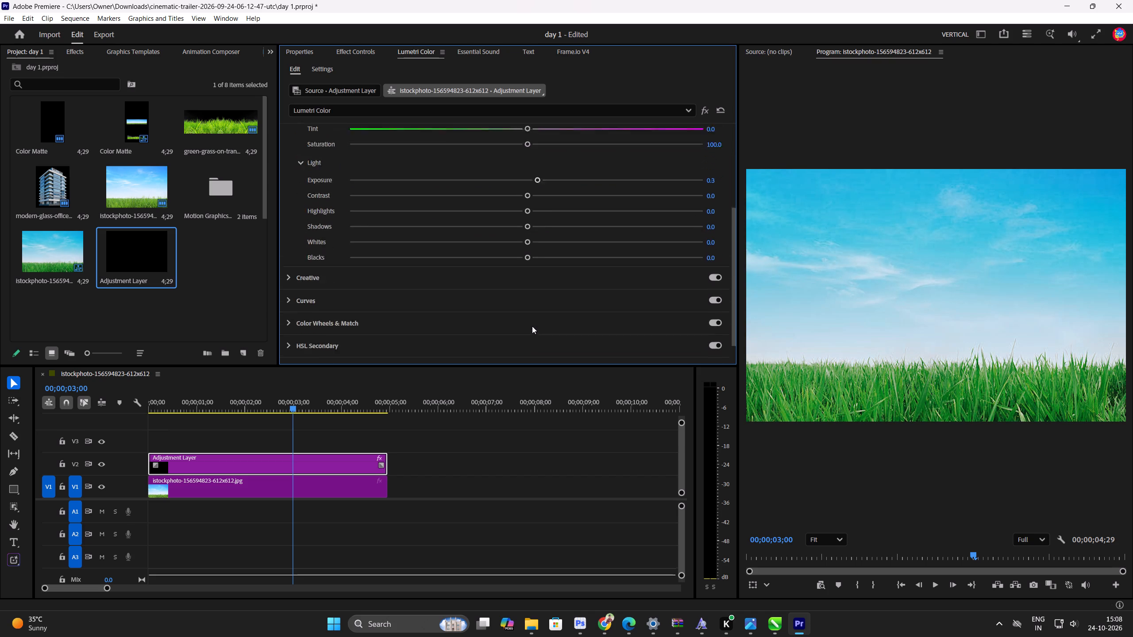
scroll(532, 326, down, 9)
click(290, 258)
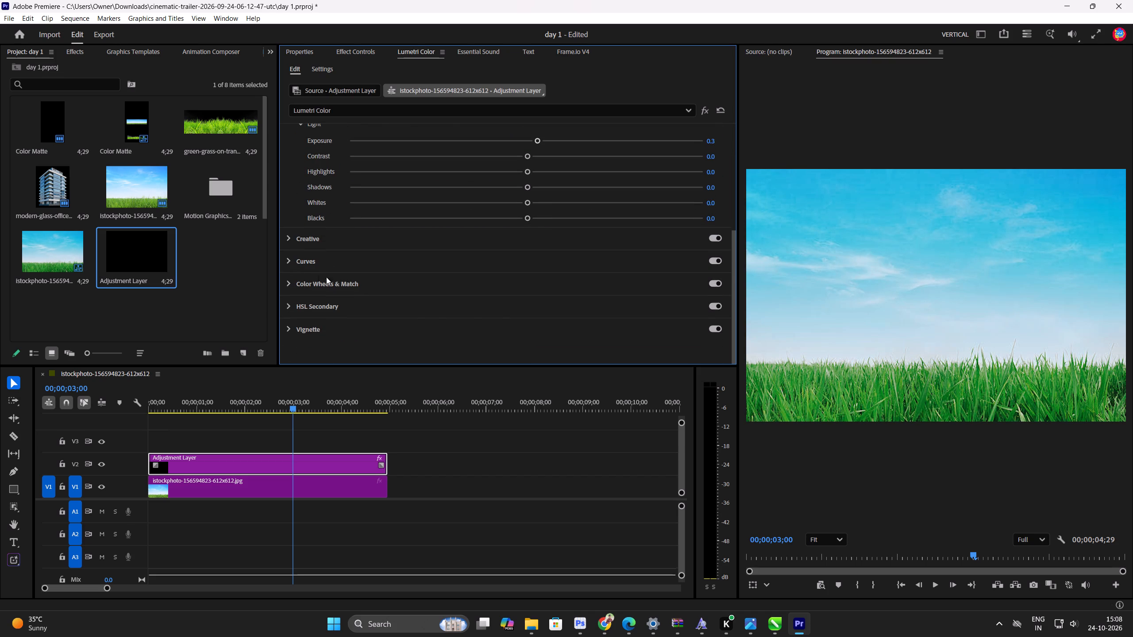
scroll(507, 265, down, 6)
click(697, 174)
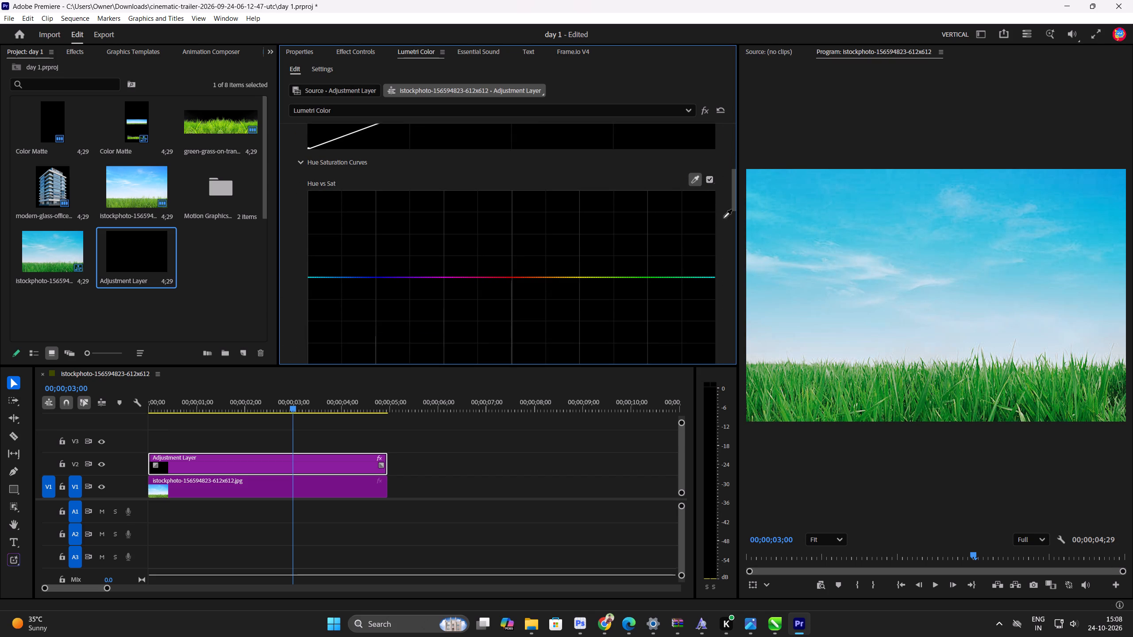
click(813, 408)
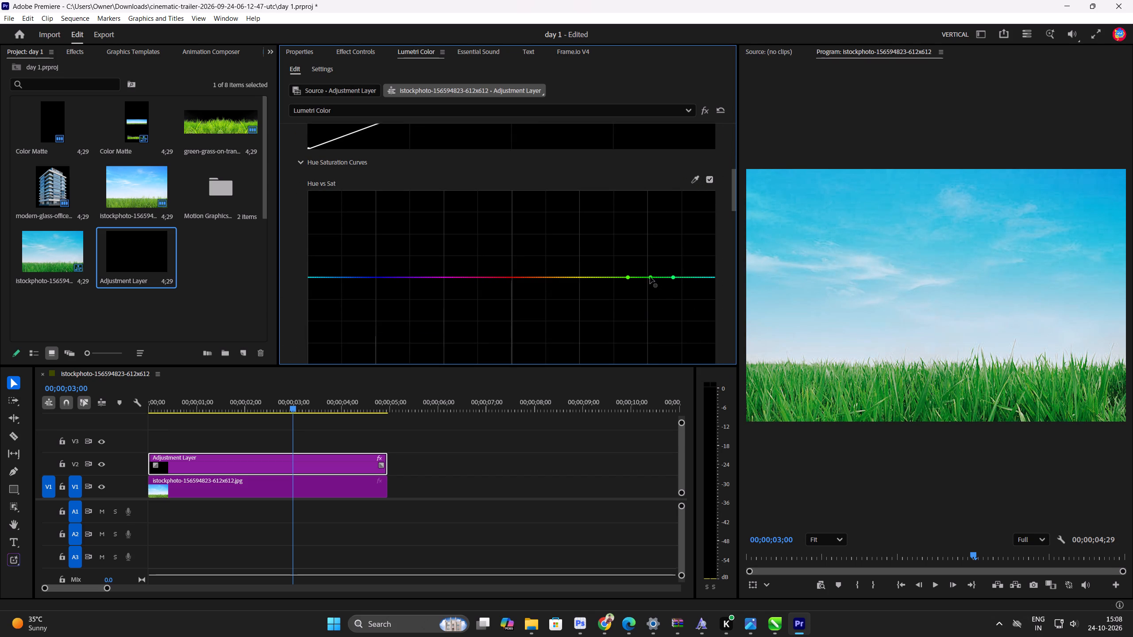
click(650, 277)
Sample the green grass into the Hue vs Hue curve and raise the middle green point to shift the grass toward yellow-green.
scroll(632, 292, down, 10)
click(691, 269)
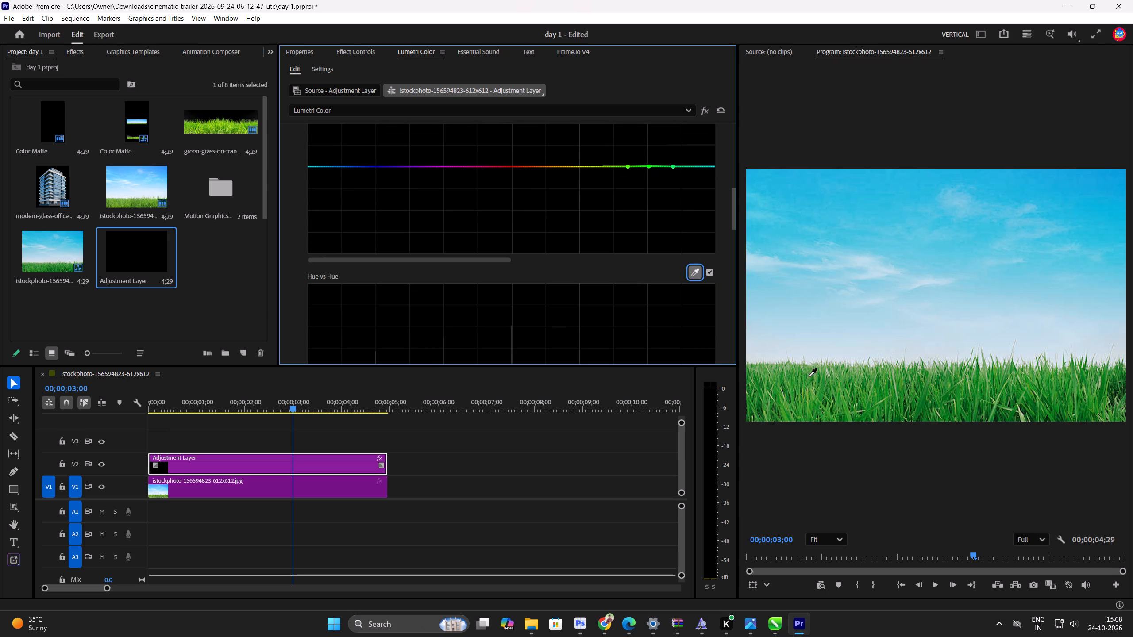
click(820, 390)
scroll(570, 299, down, 8)
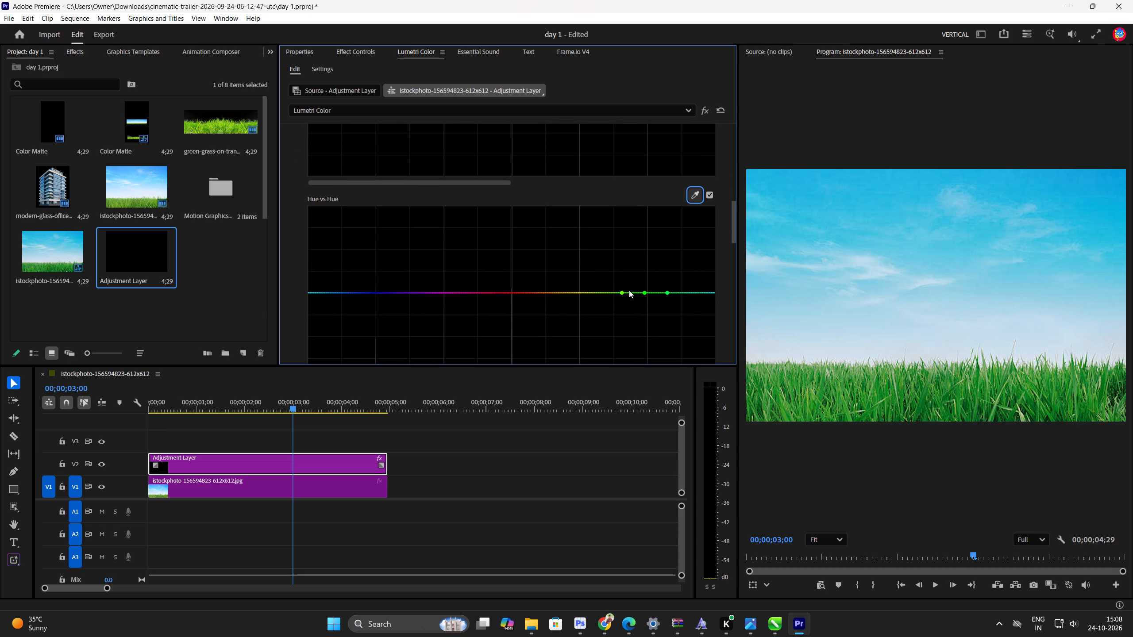
drag(645, 281, 648, 270)
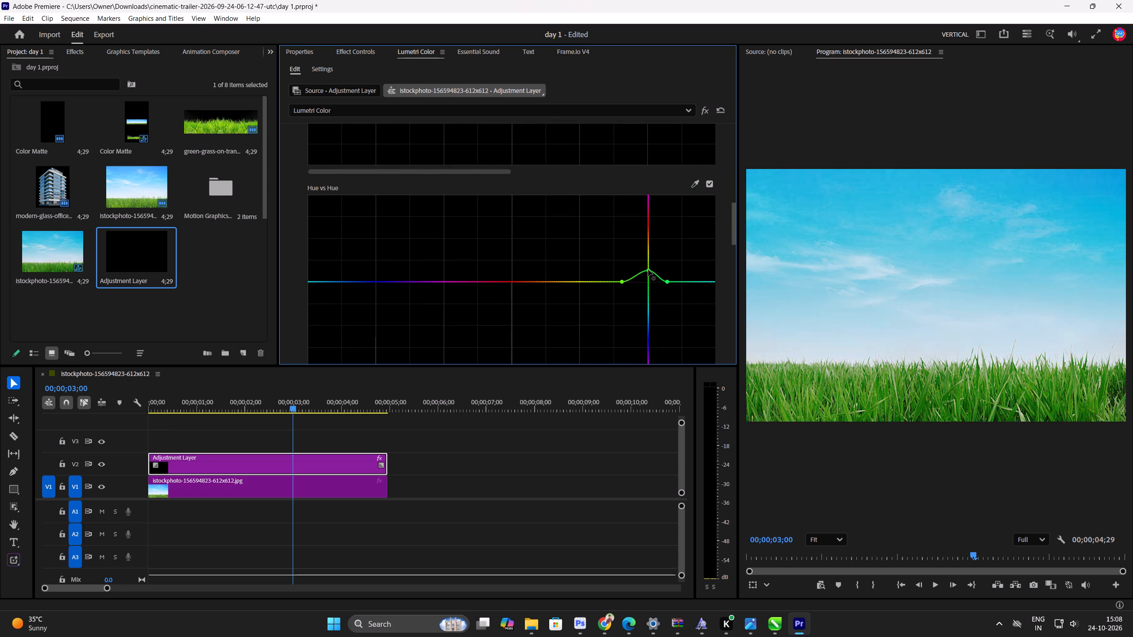
drag(648, 270, 648, 269)
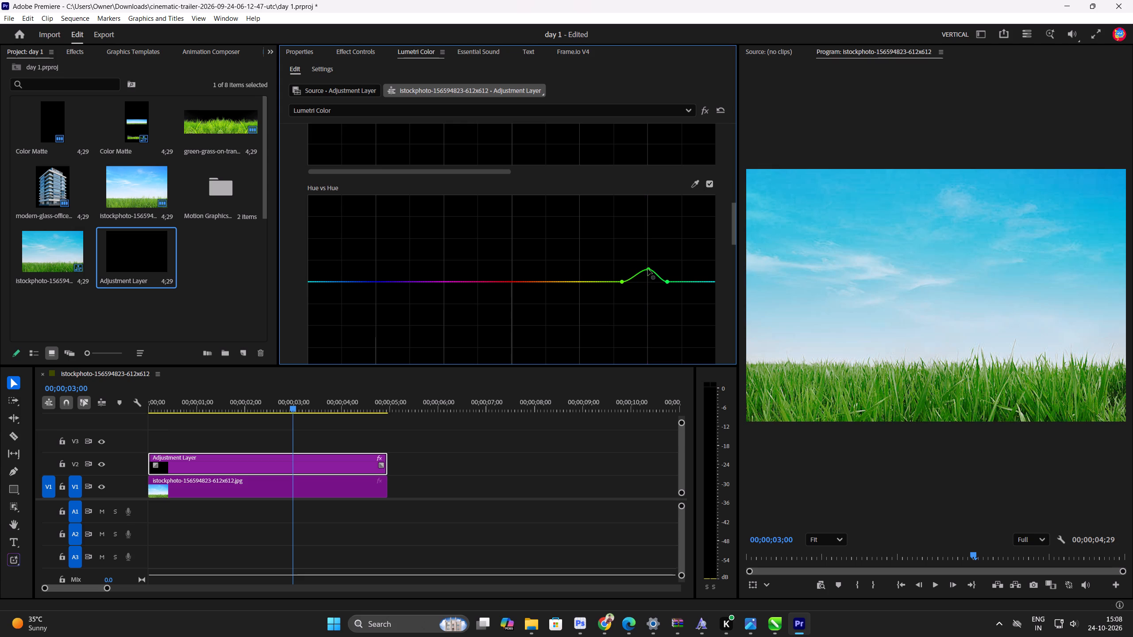
Reshape the Hue vs Sat curve by raising the teal-side point slightly and pulling the middle green point below the baseline.
scroll(641, 228, up, 9)
drag(650, 176, 650, 201)
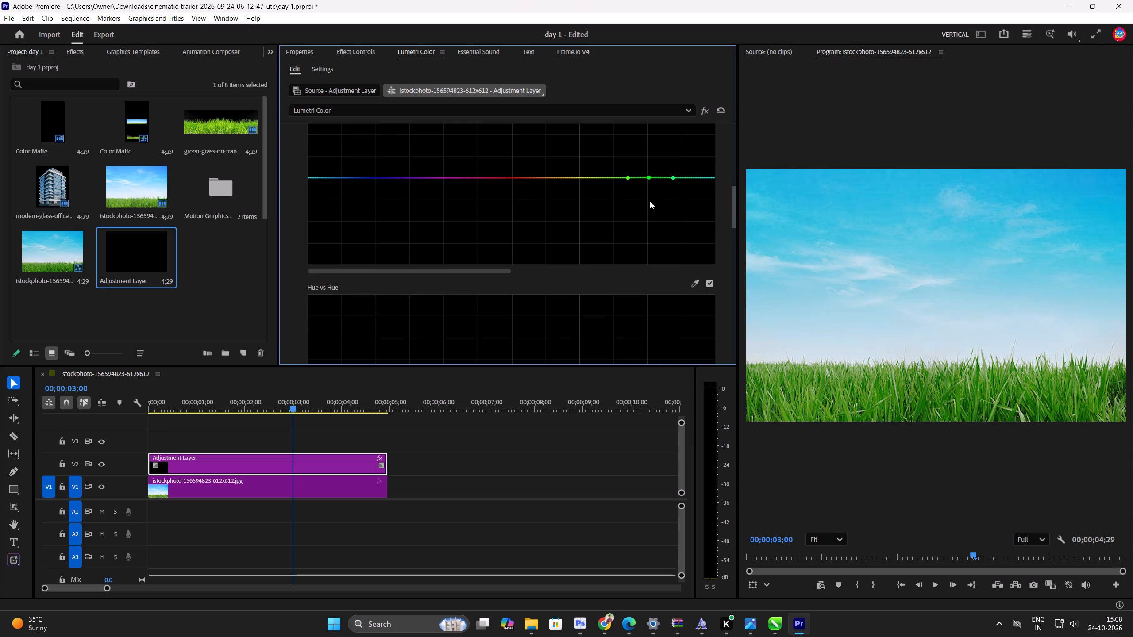
drag(650, 201, 650, 206)
drag(649, 177, 647, 197)
click(648, 175)
drag(286, 407, 315, 408)
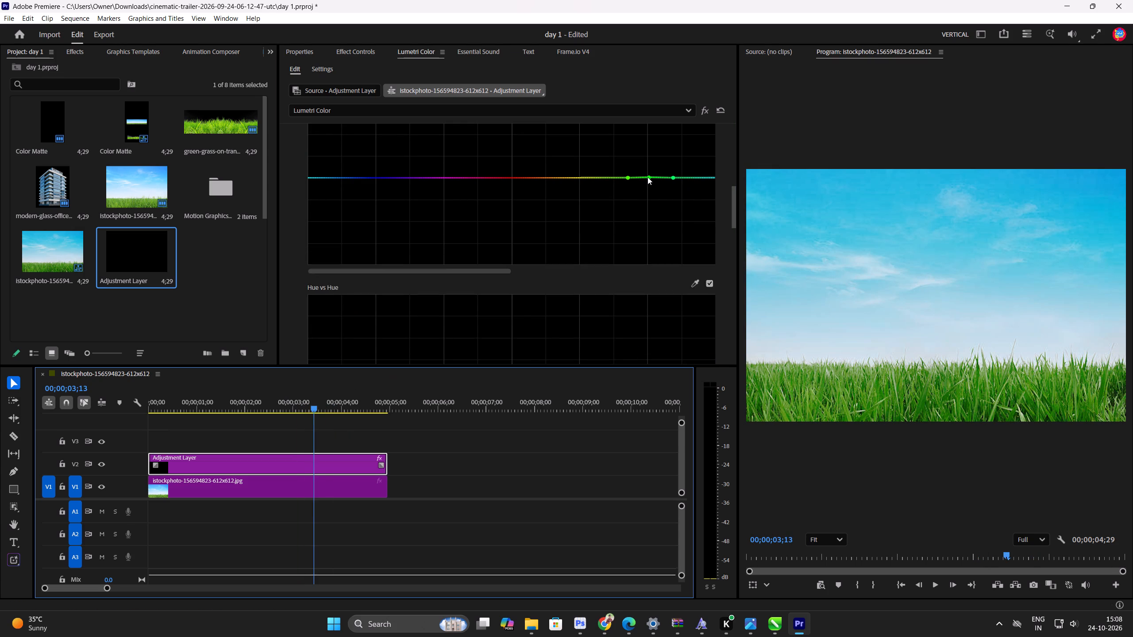
drag(648, 177, 648, 193)
drag(647, 177, 650, 192)
click(655, 151)
scroll(595, 195, up, 4)
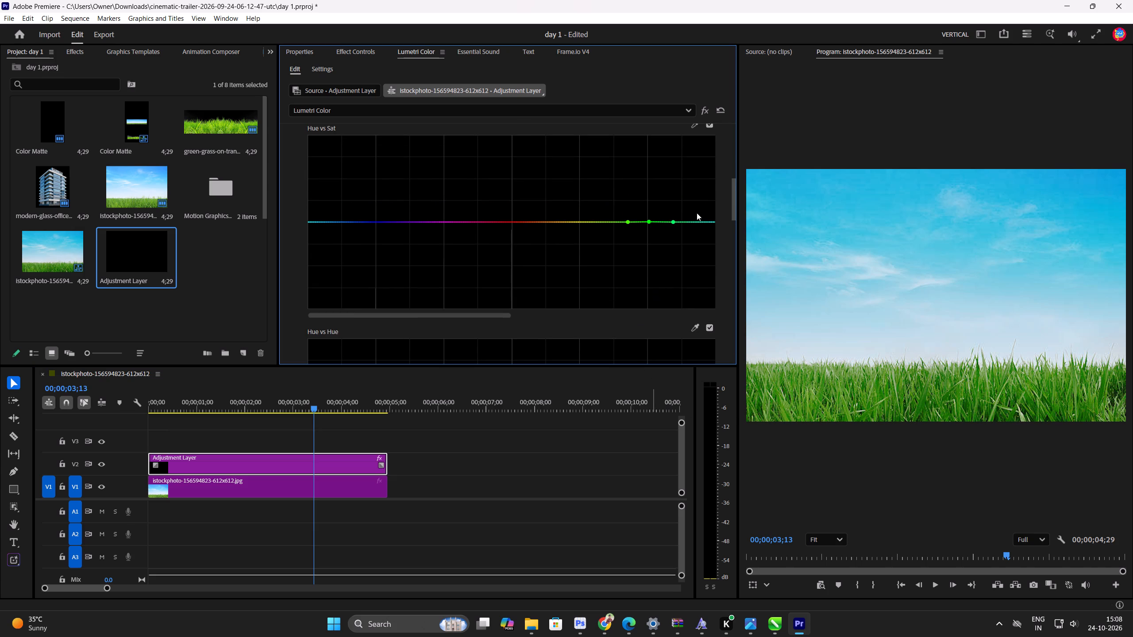
drag(704, 189, 543, 254)
drag(674, 223, 679, 215)
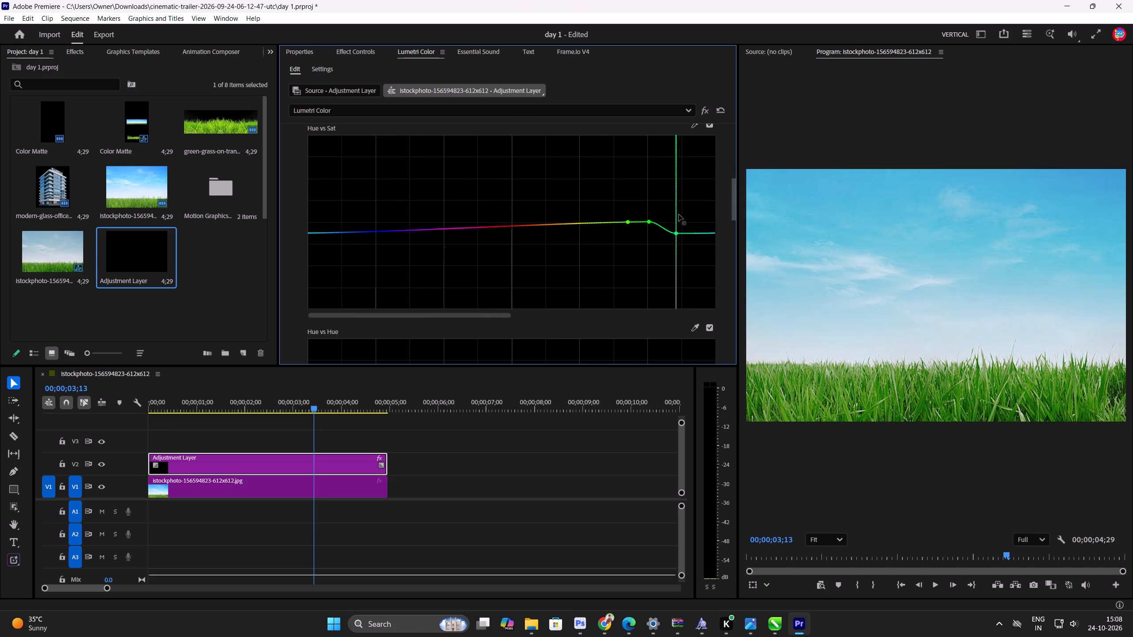
drag(679, 215, 676, 213)
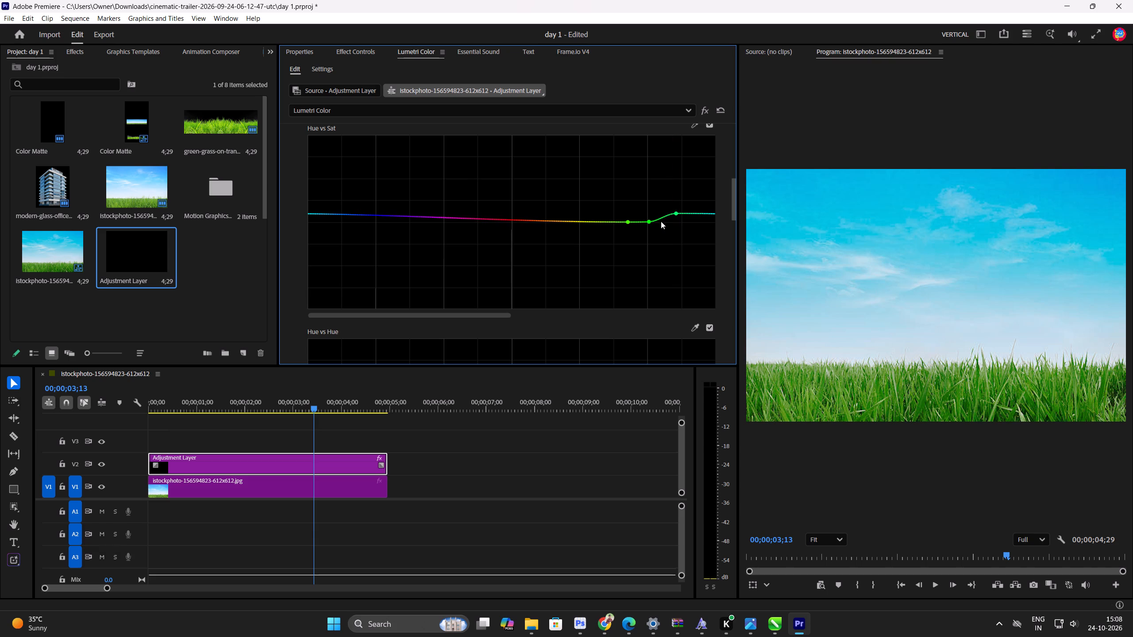
drag(647, 223, 647, 232)
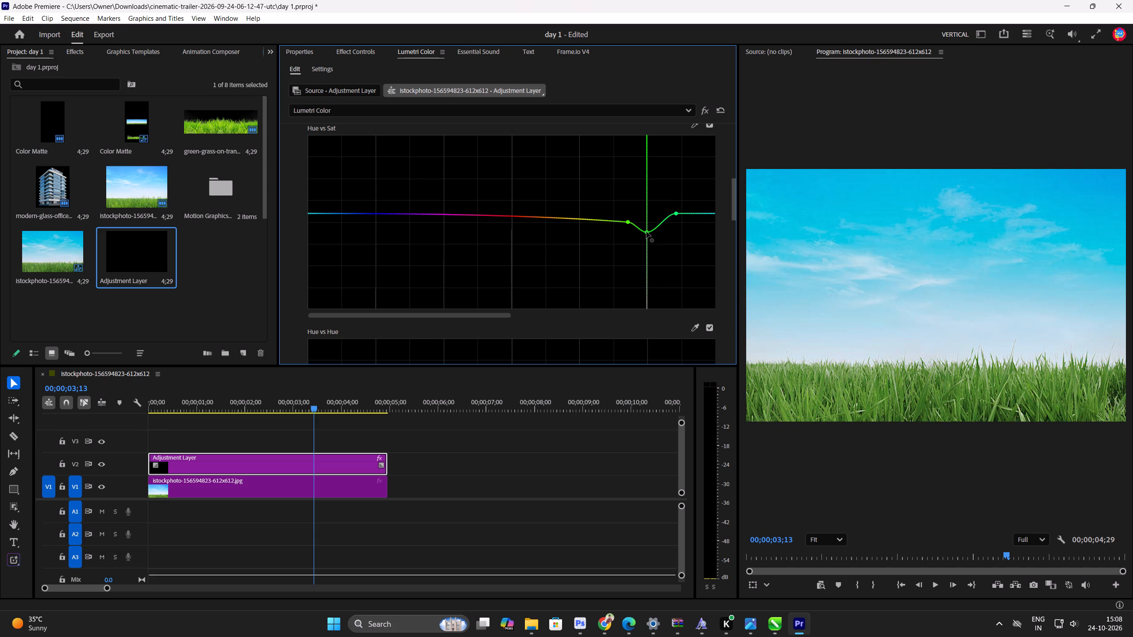
Sample the grass into the Hue vs Luma curve and raise the teal-side green point slightly above the baseline.
scroll(650, 280, down, 8)
scroll(633, 250, down, 20)
scroll(633, 250, down, 3)
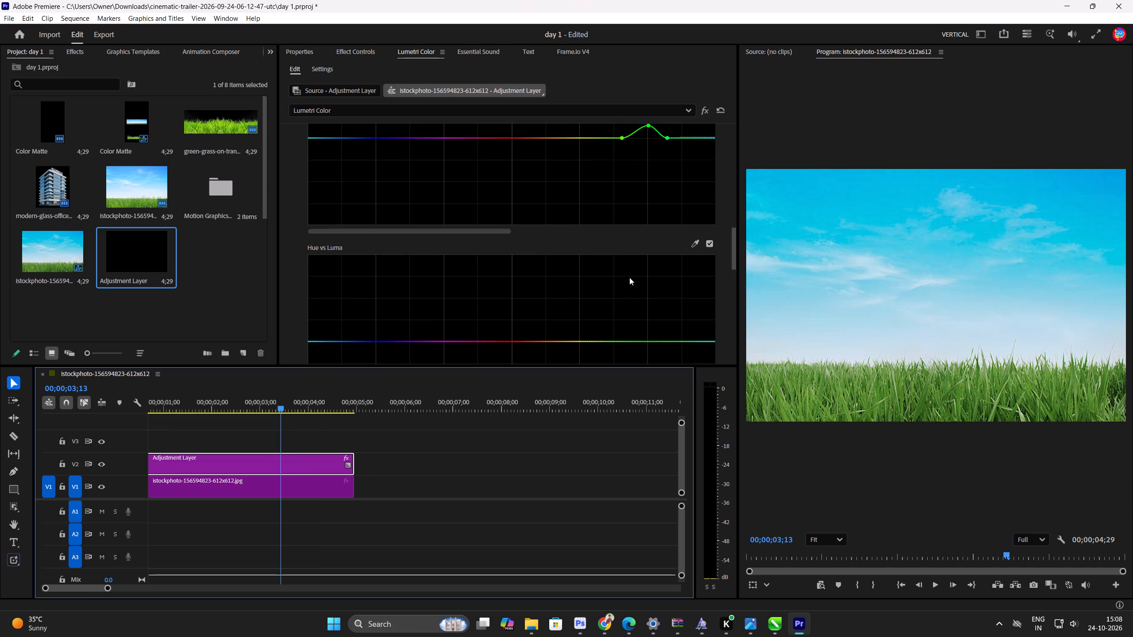
click(695, 234)
click(837, 396)
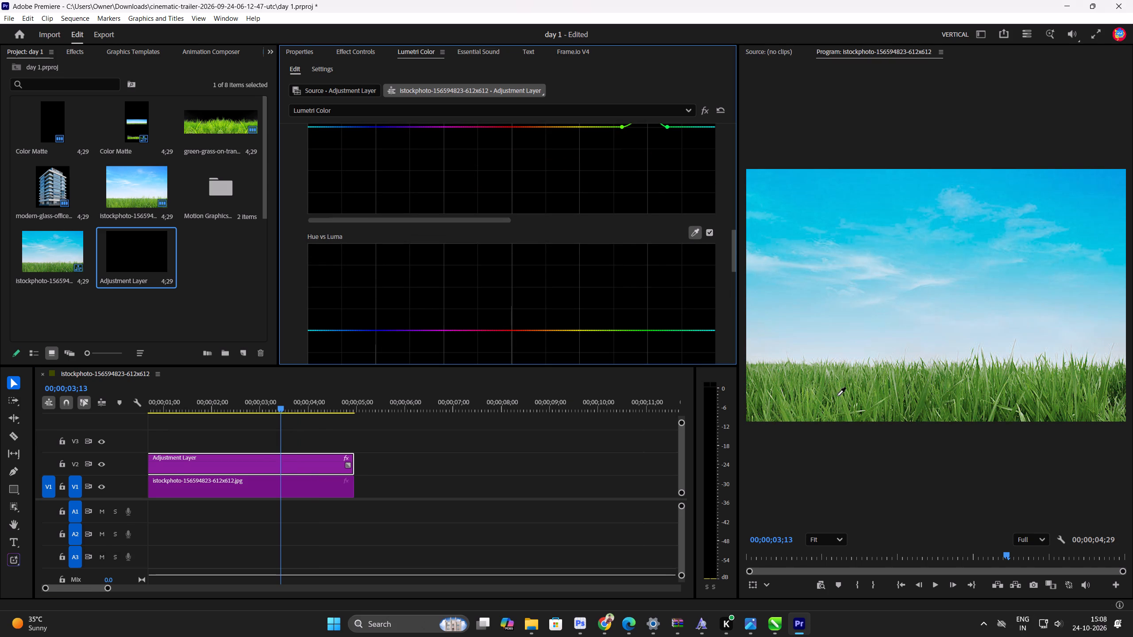
drag(651, 329, 654, 324)
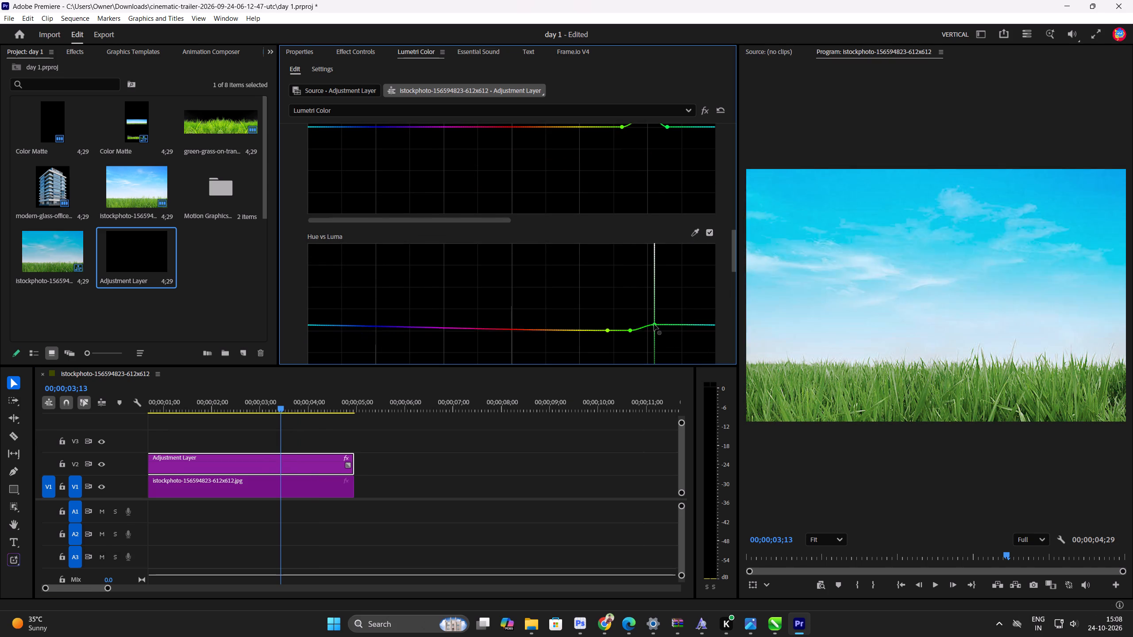
drag(654, 324, 655, 328)
Boost the Luma vs Sat curve with a raised midtone point and a lower second point in the brighter tones.
scroll(655, 328, down, 20)
scroll(655, 328, down, 4)
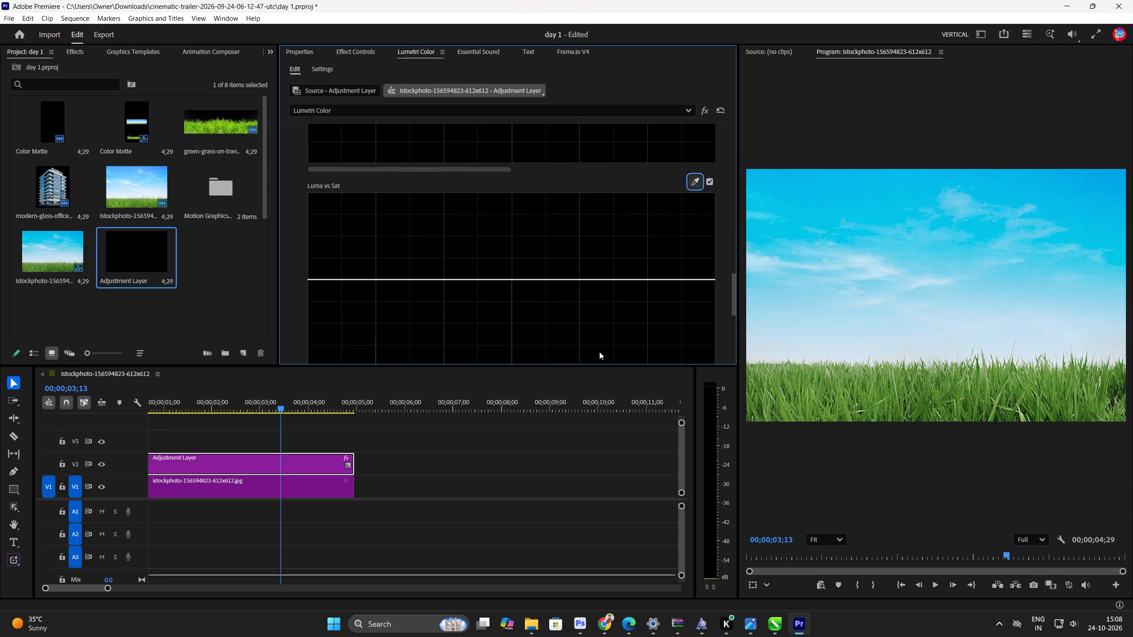
drag(487, 266, 494, 278)
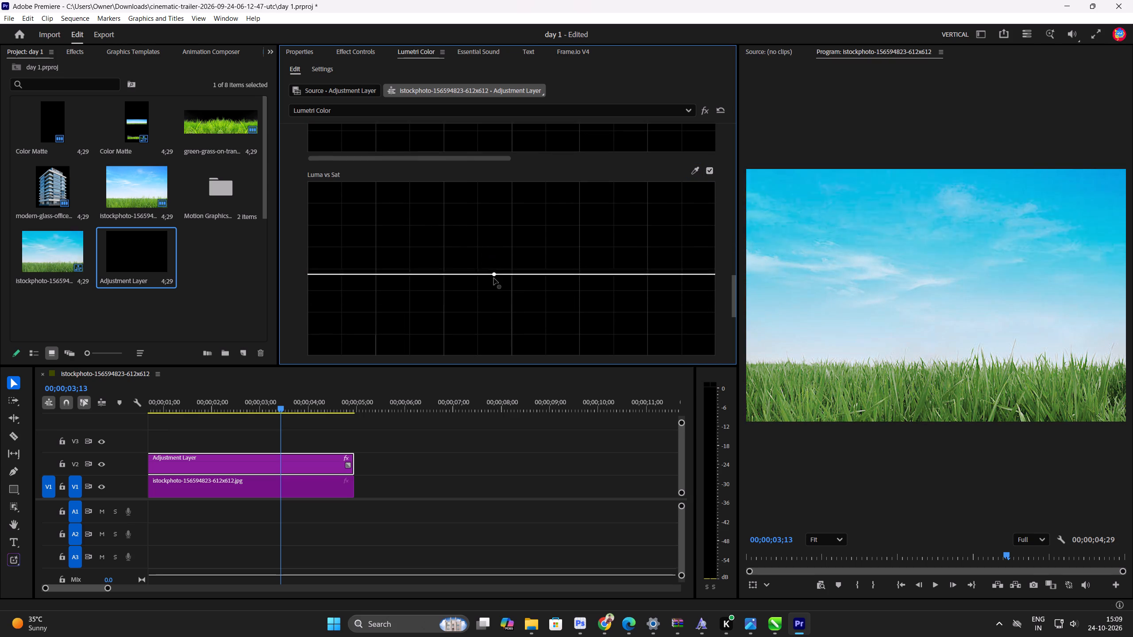
drag(494, 278, 500, 250)
drag(556, 251, 556, 266)
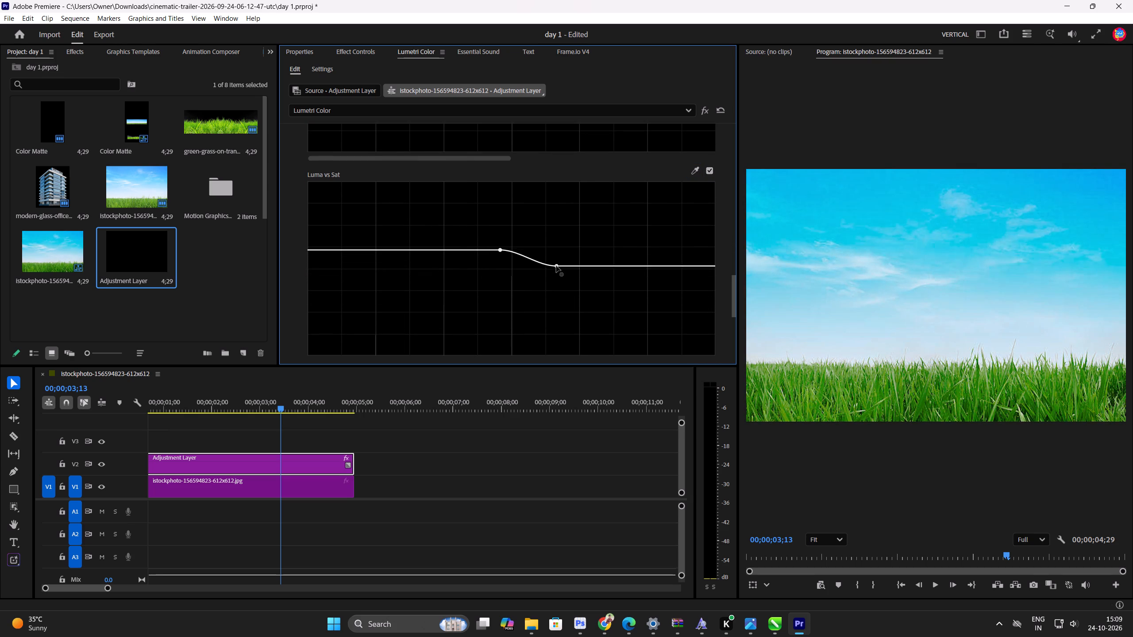
Raise the brighter-tone point of the Luma vs Sat curve slightly closer to the baseline.
drag(556, 266, 559, 255)
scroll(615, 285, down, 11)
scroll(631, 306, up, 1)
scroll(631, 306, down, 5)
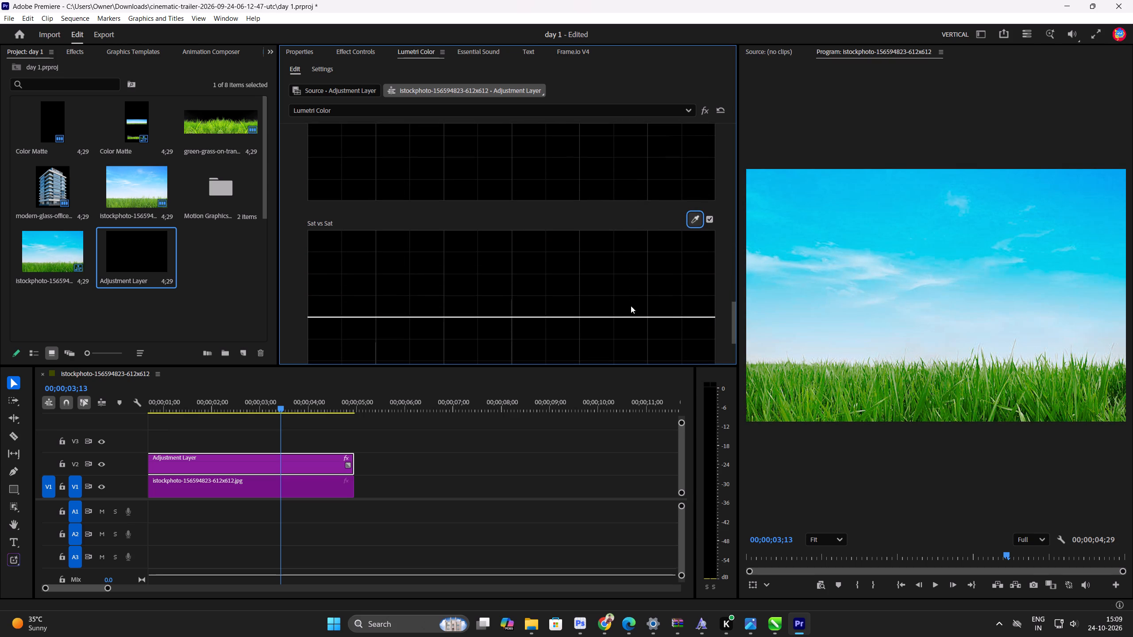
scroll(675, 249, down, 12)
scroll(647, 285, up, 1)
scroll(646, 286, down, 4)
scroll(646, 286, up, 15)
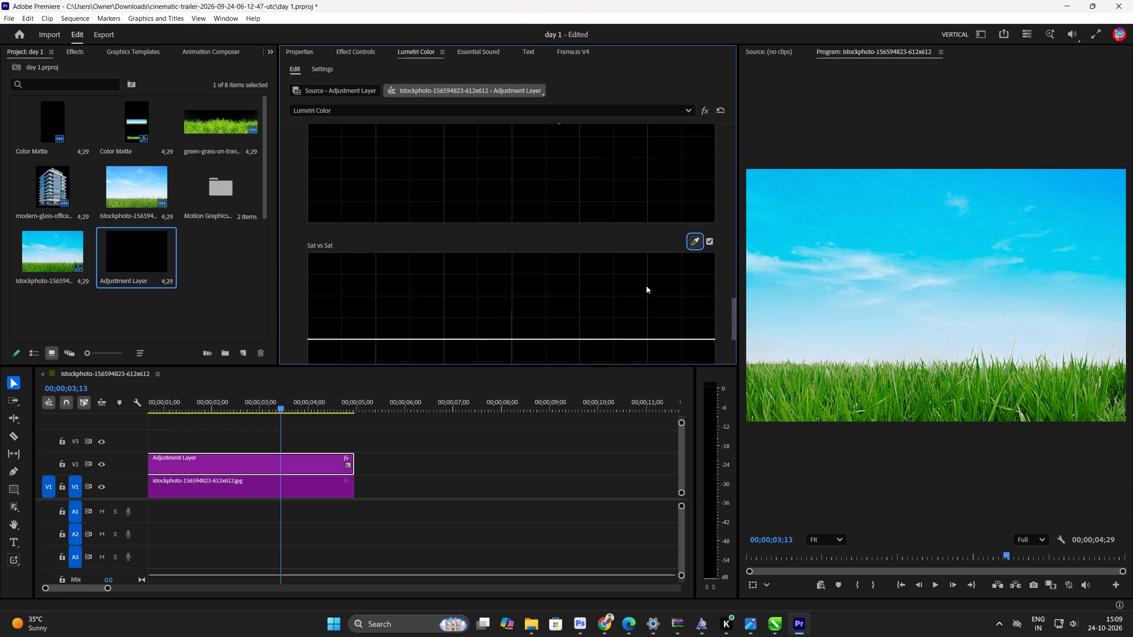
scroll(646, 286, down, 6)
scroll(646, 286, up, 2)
Sample the grass green as the HSL Secondary key color and turn on the Color/Gray mask preview.
scroll(605, 297, down, 11)
click(290, 310)
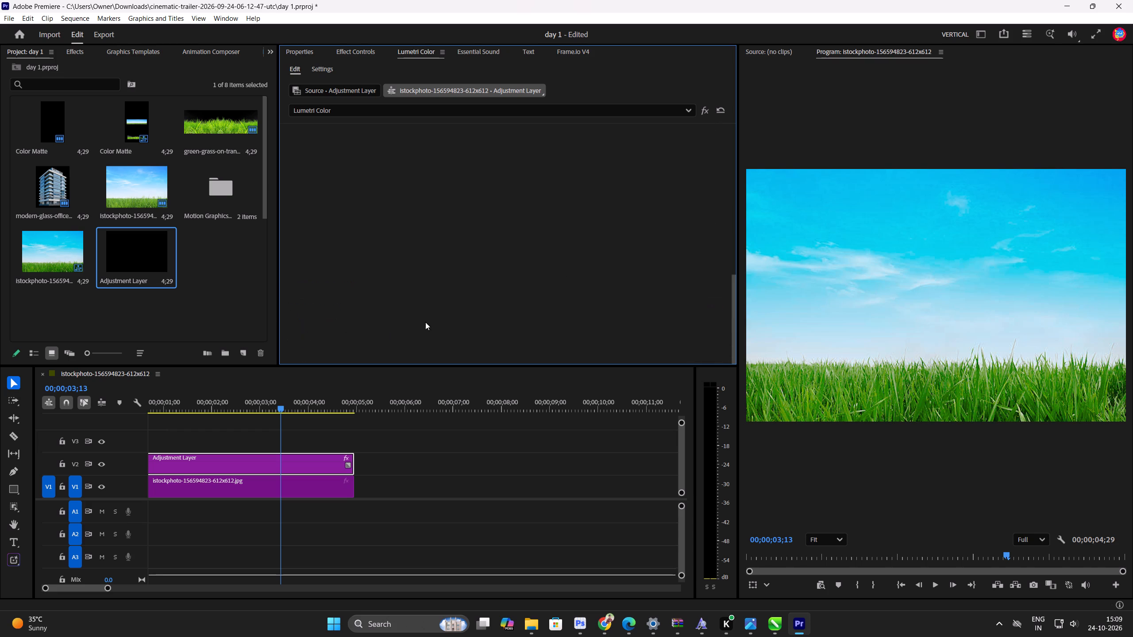
scroll(524, 238, up, 13)
scroll(498, 200, up, 4)
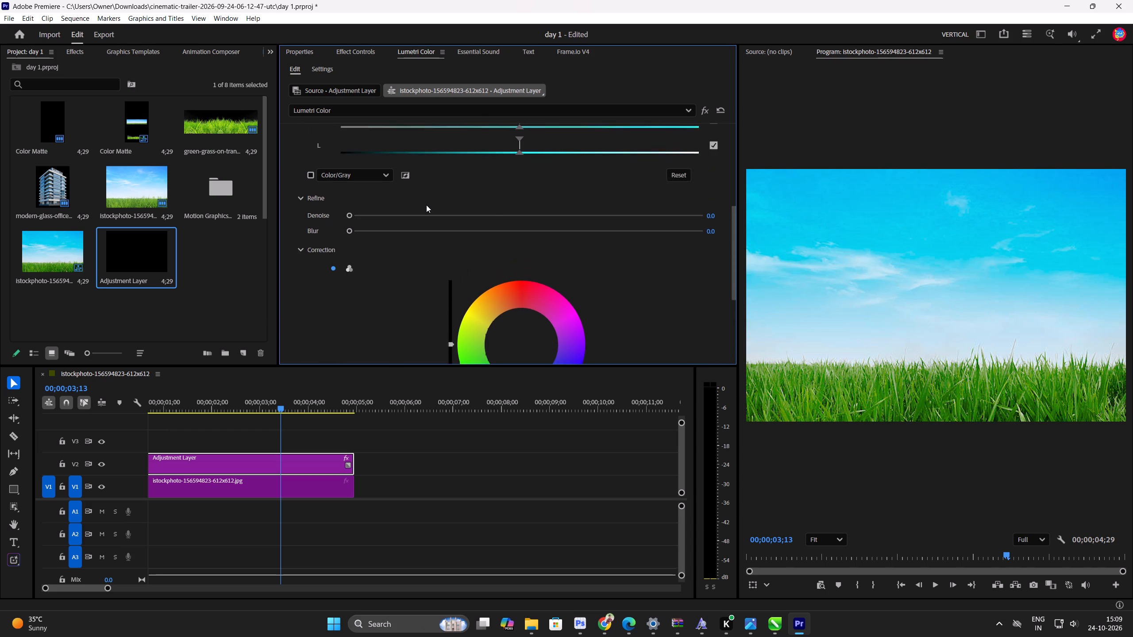
scroll(426, 205, up, 6)
scroll(532, 249, up, 7)
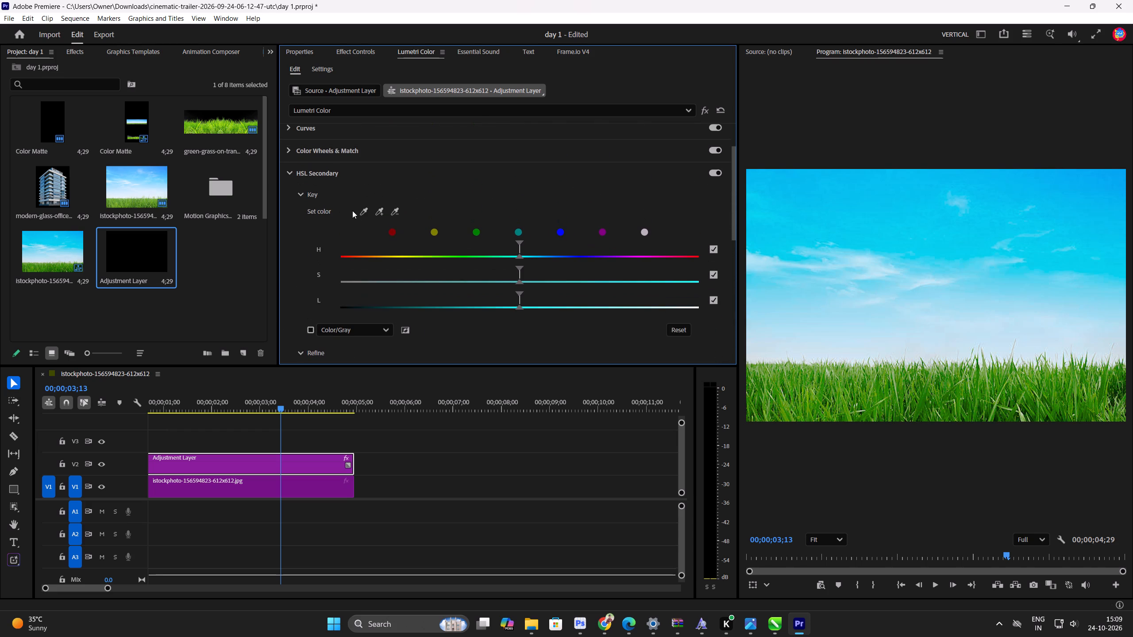
click(365, 211)
click(796, 411)
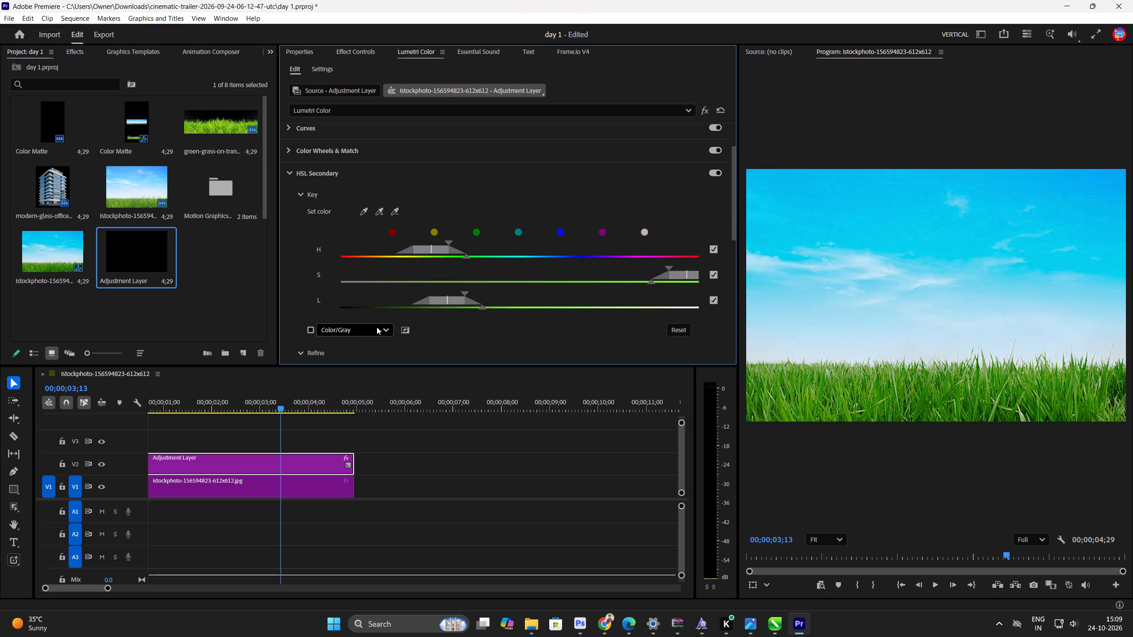
click(308, 328)
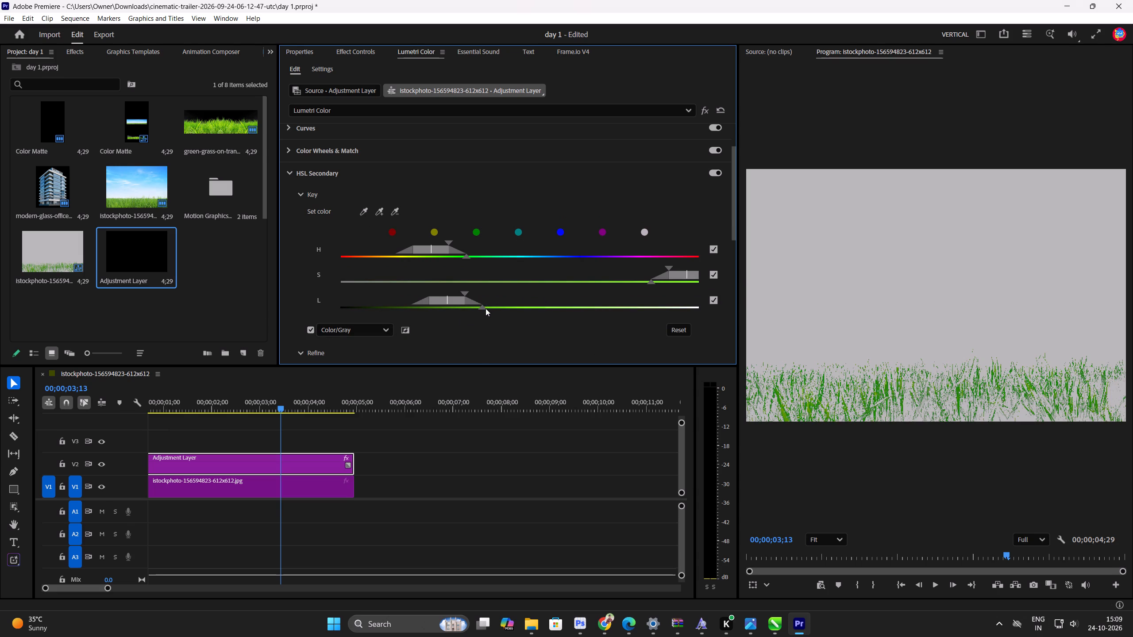
Widen the key's luminance range across nearly all tones and extend its saturation range down to the low end to cover the grass.
drag(485, 308, 762, 303)
drag(465, 294, 466, 294)
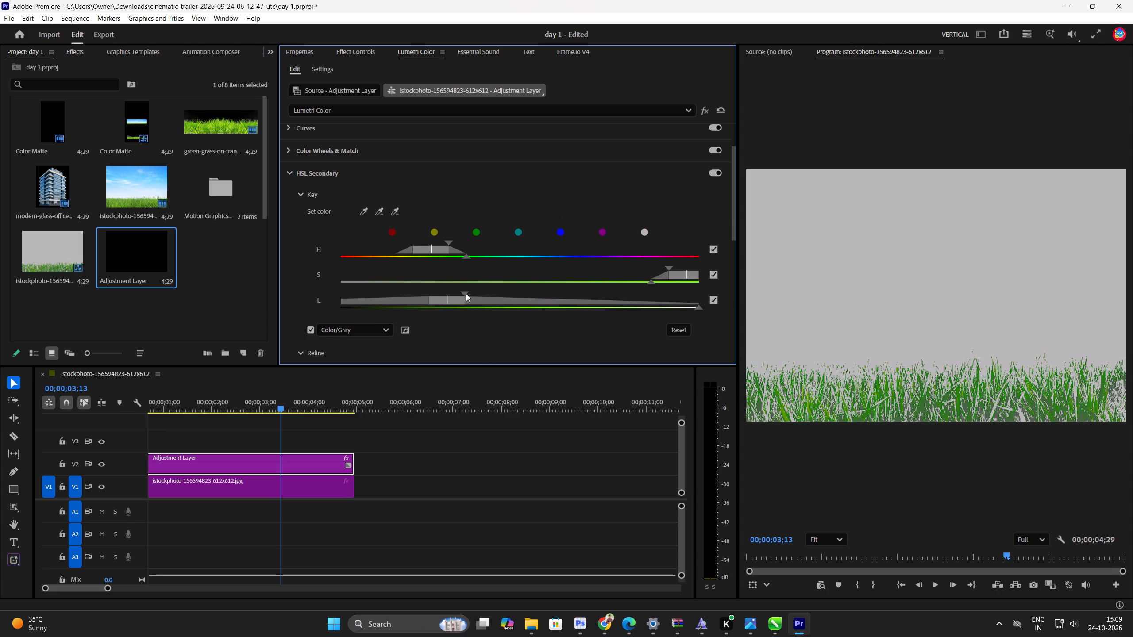
drag(466, 294, 721, 291)
drag(652, 280, 288, 269)
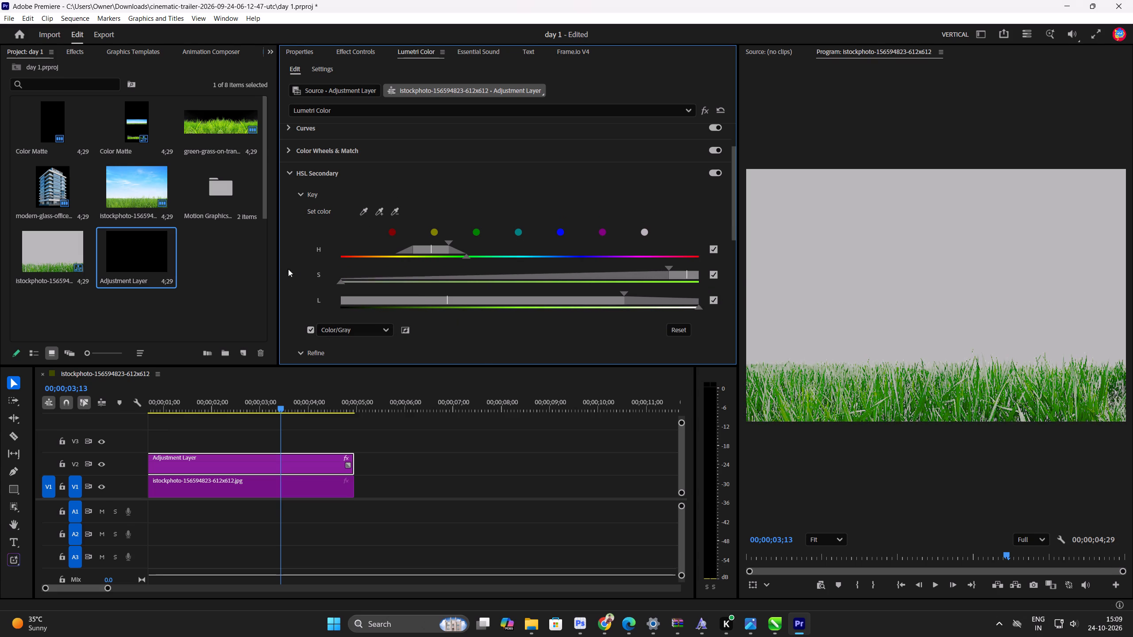
drag(288, 269, 271, 268)
drag(671, 266, 499, 266)
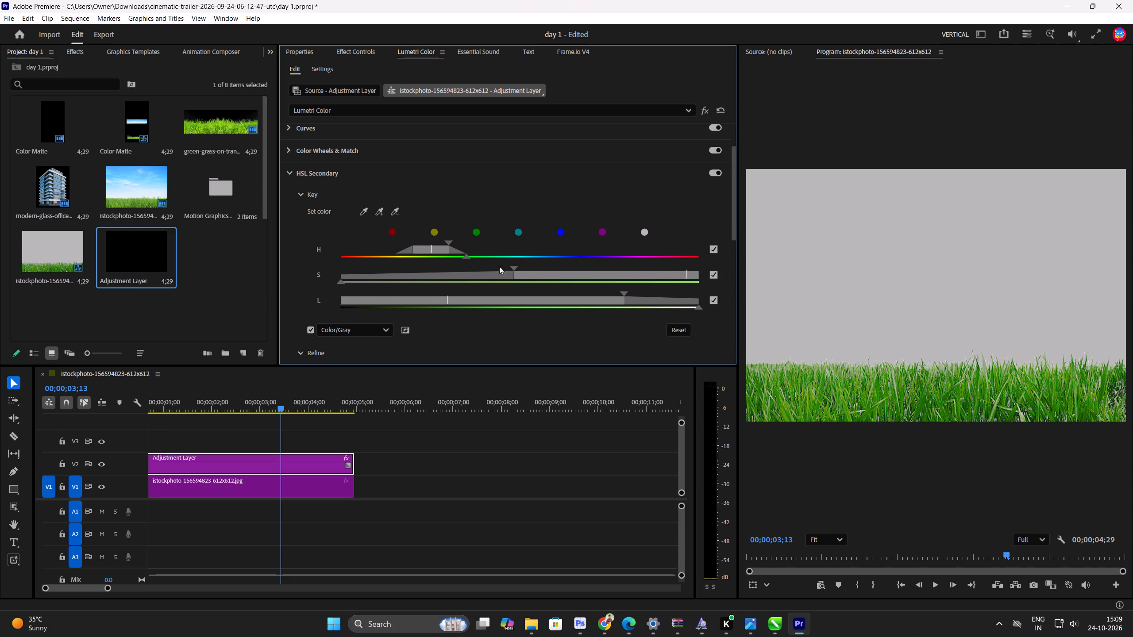
drag(499, 266, 351, 266)
Shift the HSL Secondary correction wheel toward orange-yellow to warm the keyed grass.
scroll(451, 275, down, 20)
scroll(451, 275, down, 3)
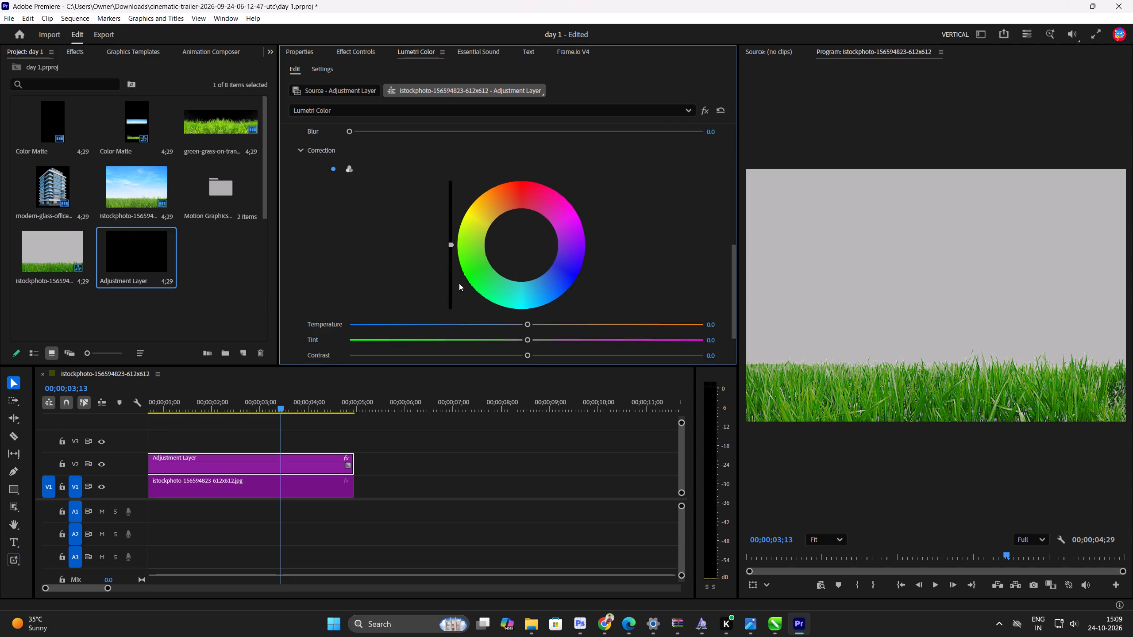
scroll(459, 283, down, 2)
drag(520, 224, 534, 188)
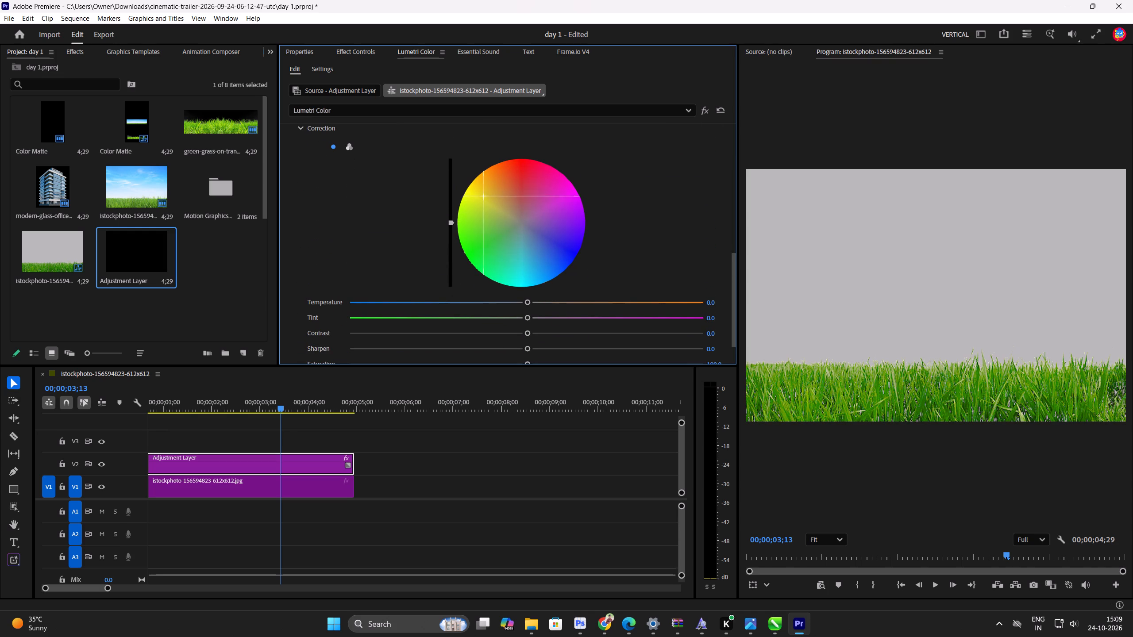
drag(534, 188, 597, 343)
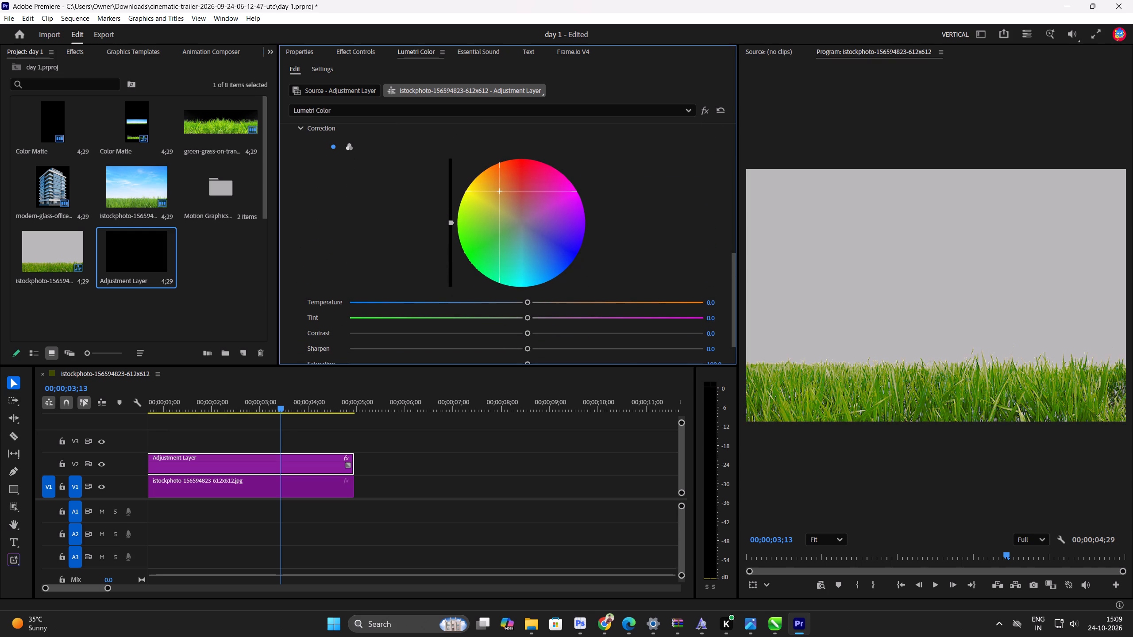
drag(597, 343, 596, 347)
Set the HSL Secondary correction to temperature 21.9, saturation 89.4 and contrast 8.1.
drag(532, 302, 566, 302)
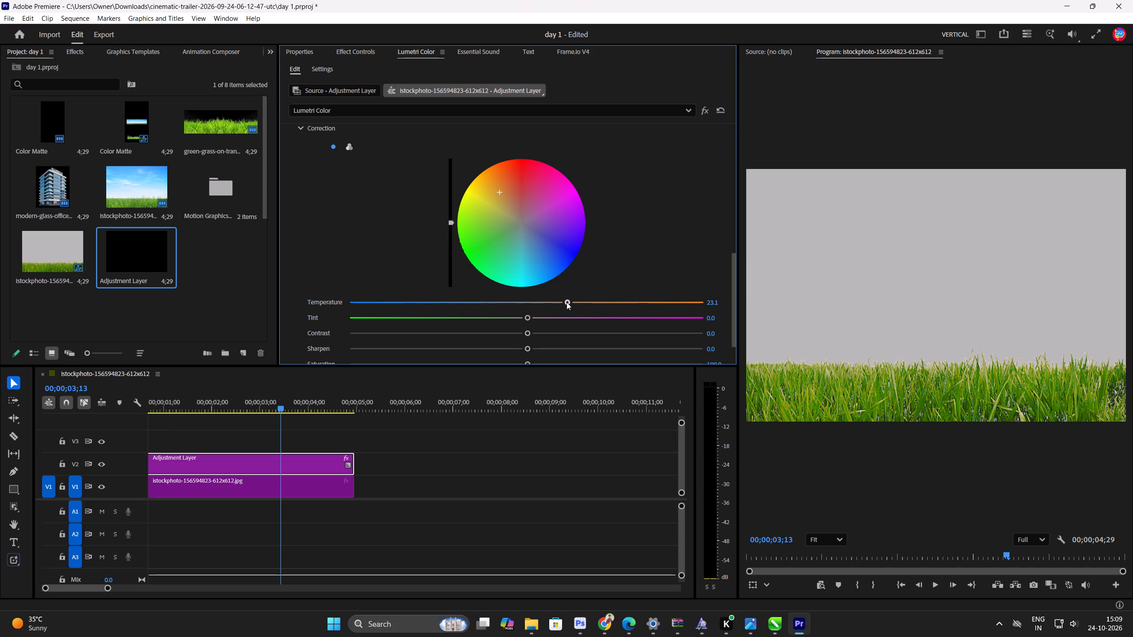
drag(566, 302, 564, 303)
scroll(523, 326, down, 3)
drag(521, 329, 496, 330)
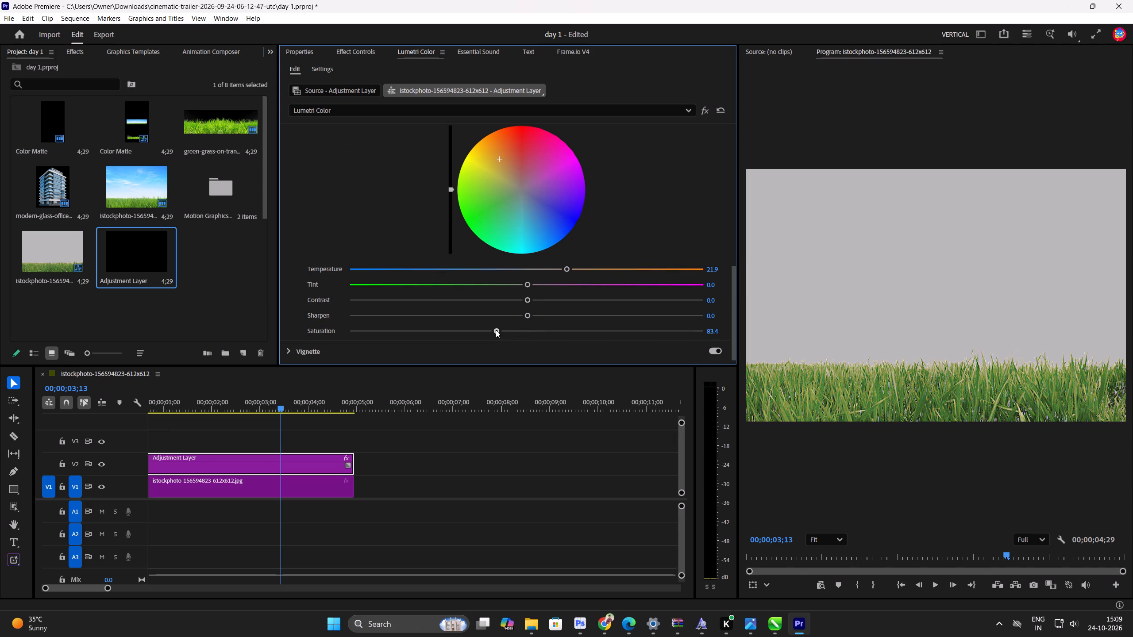
drag(496, 330, 507, 330)
click(551, 298)
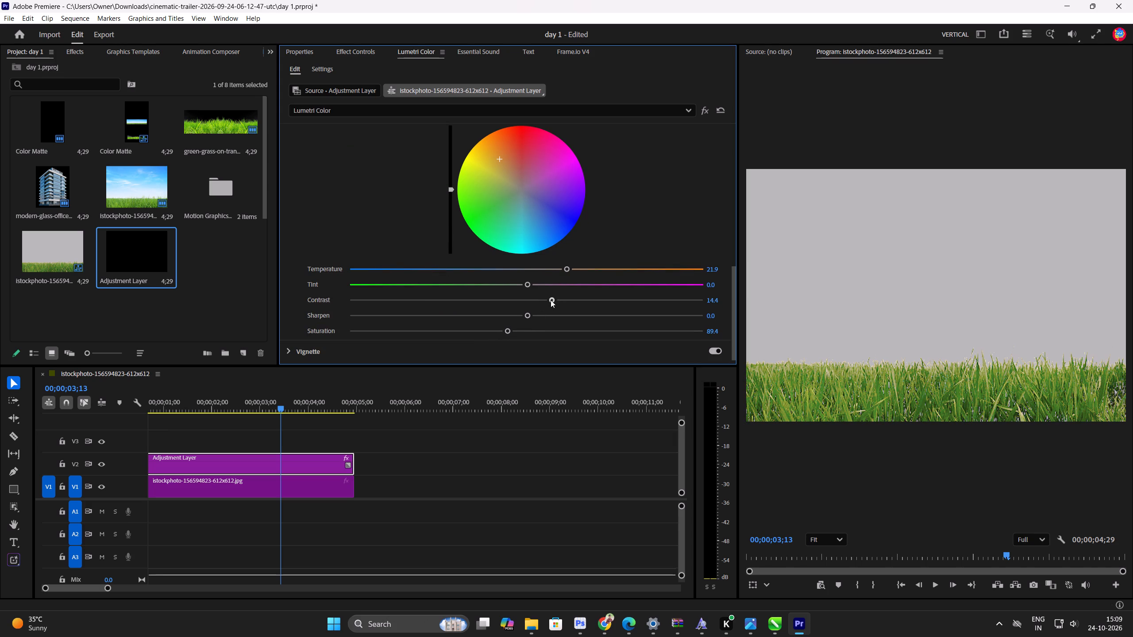
drag(548, 301, 540, 303)
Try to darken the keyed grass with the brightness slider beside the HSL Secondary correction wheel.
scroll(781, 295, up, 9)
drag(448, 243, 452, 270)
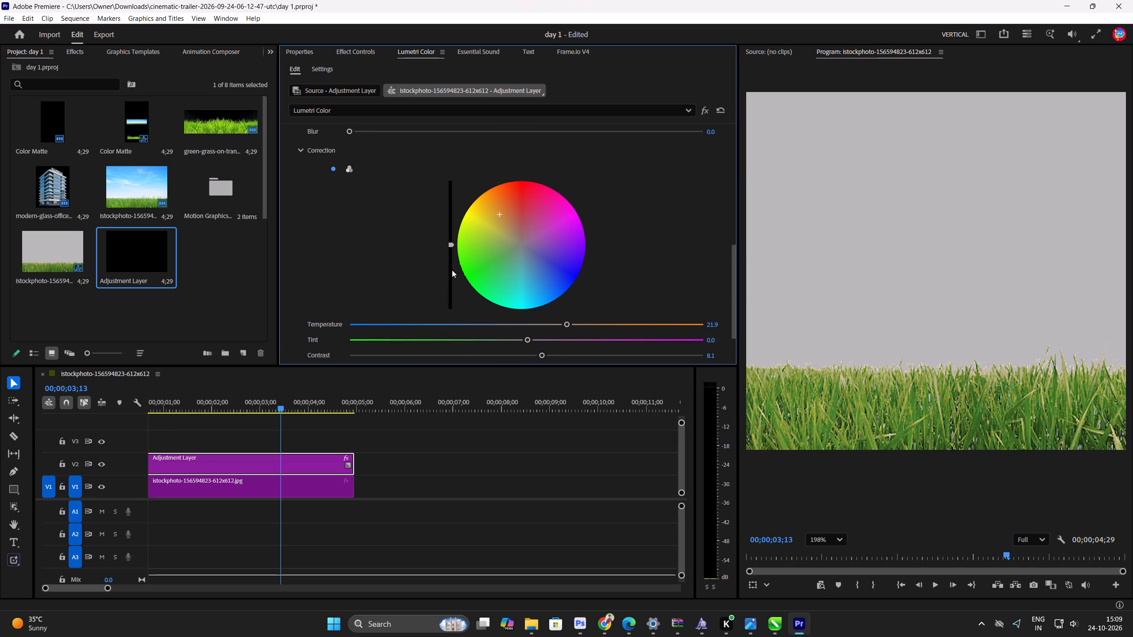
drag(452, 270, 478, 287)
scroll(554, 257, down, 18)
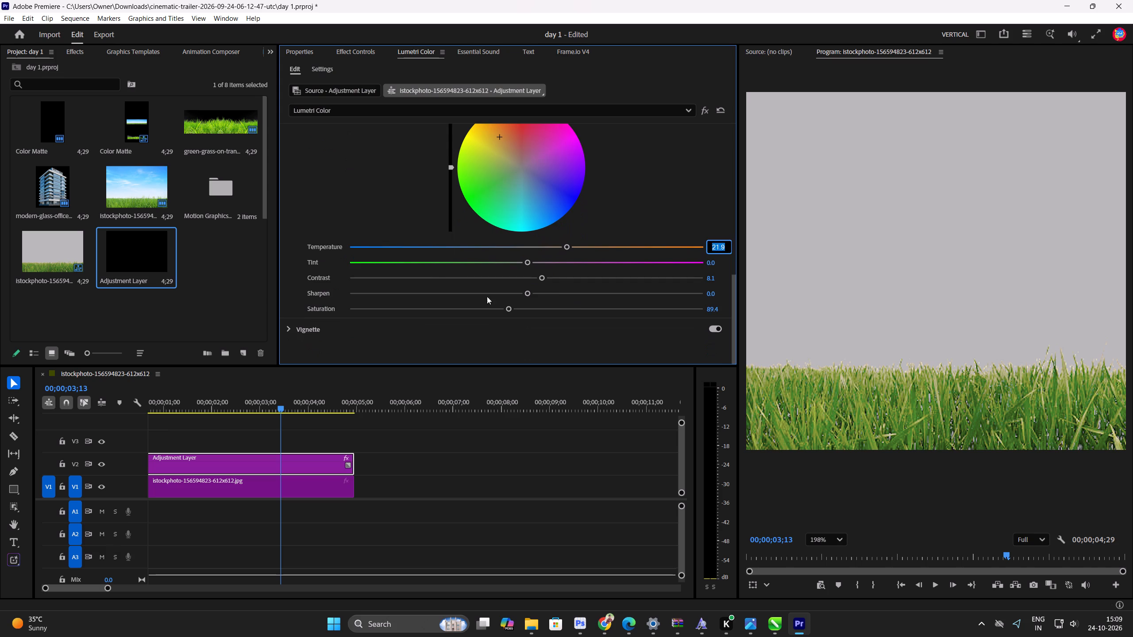
In Color Wheels & Match, tint the shadows slightly red-orange, the midtones slightly cyan-blue and the highlights slightly yellow-orange.
scroll(426, 286, up, 20)
scroll(426, 286, up, 20)
scroll(426, 286, up, 1)
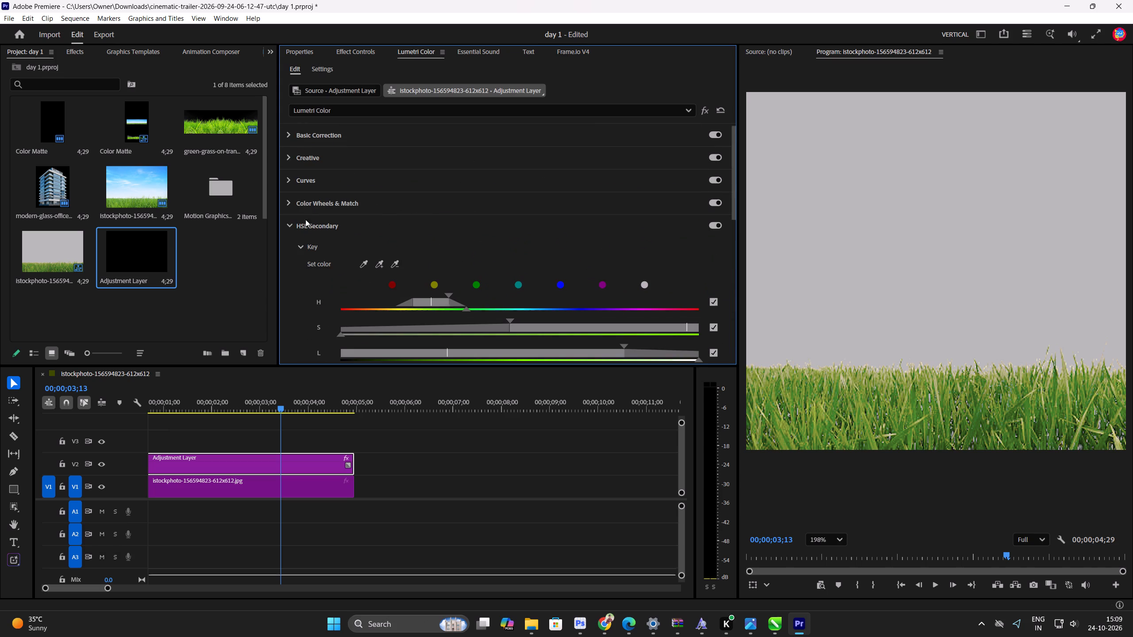
click(289, 200)
scroll(504, 280, down, 8)
scroll(356, 286, up, 1)
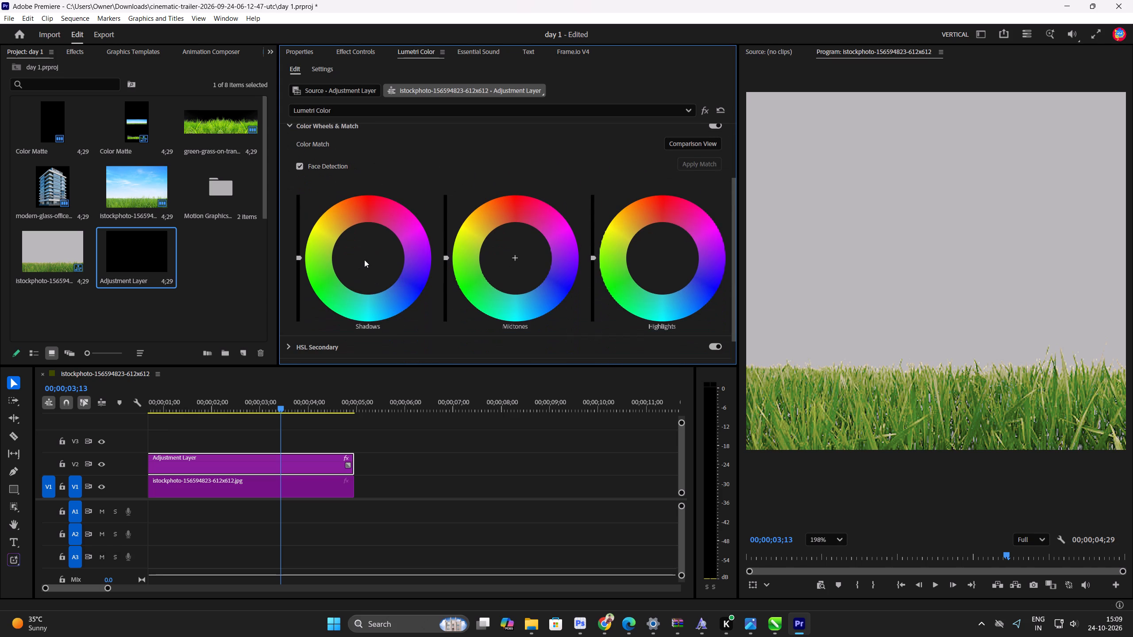
drag(365, 271, 393, 185)
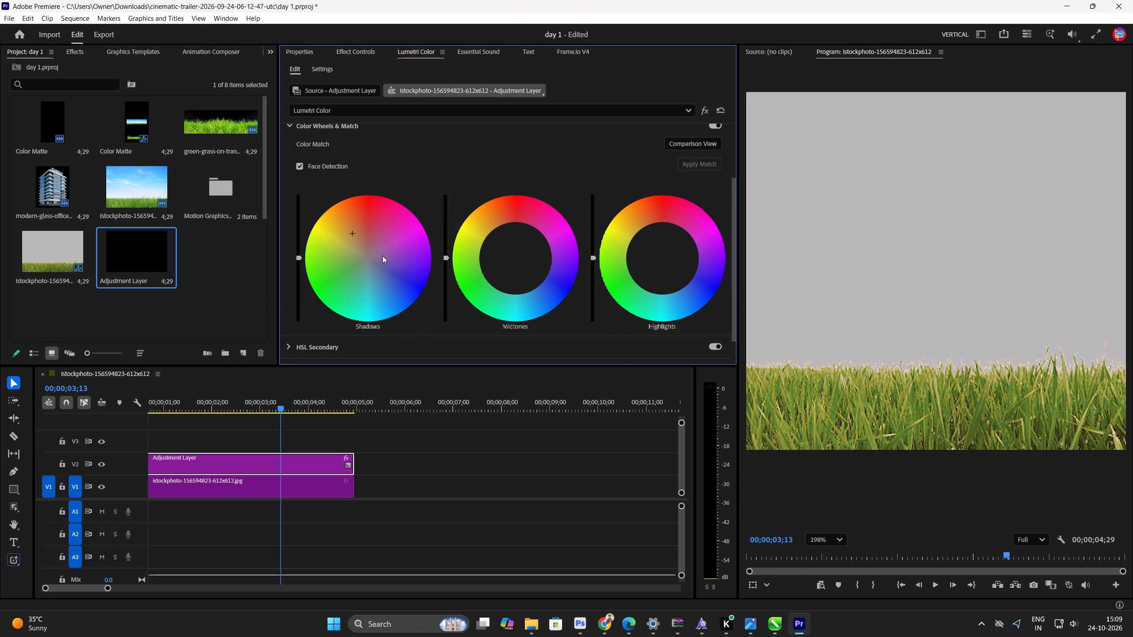
drag(354, 229, 435, 455)
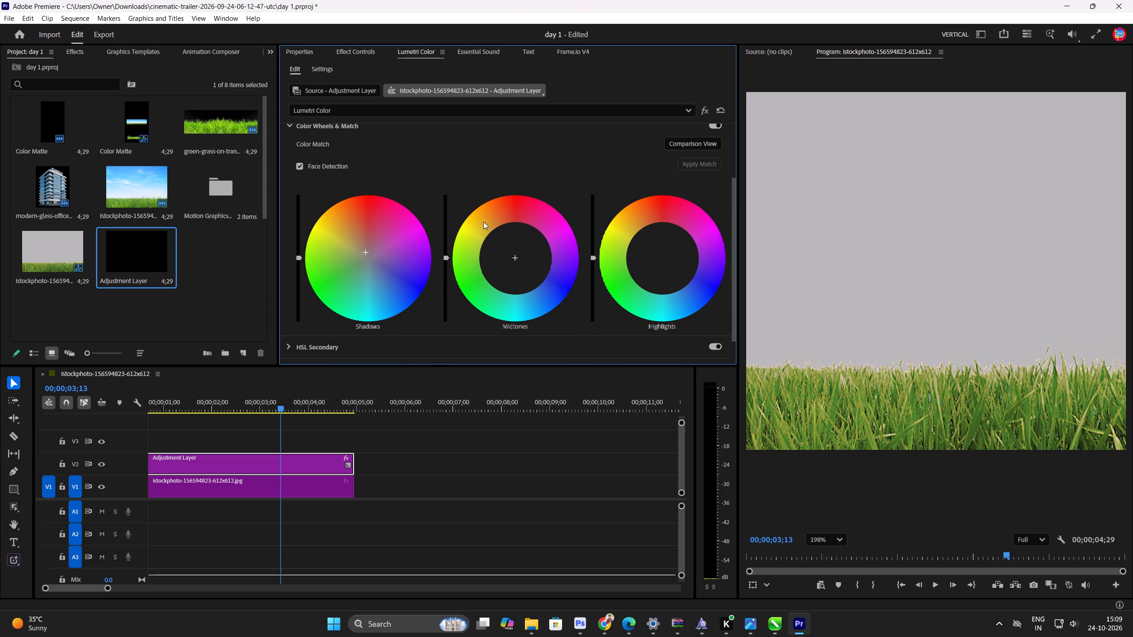
drag(492, 234, 493, 267)
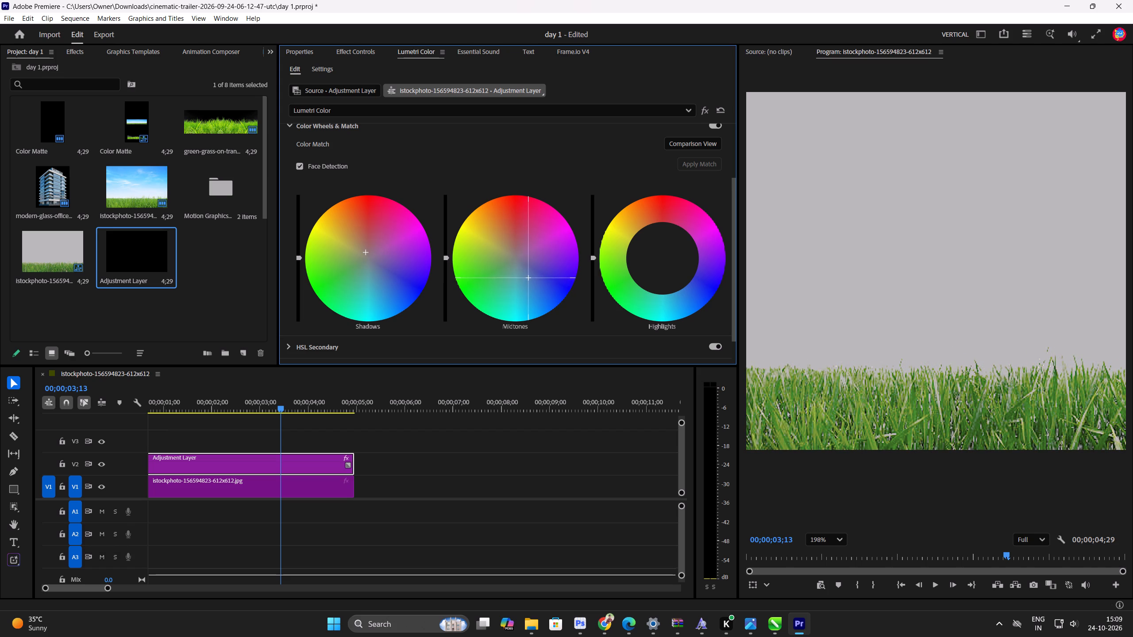
drag(493, 267, 413, 196)
drag(684, 268, 660, 230)
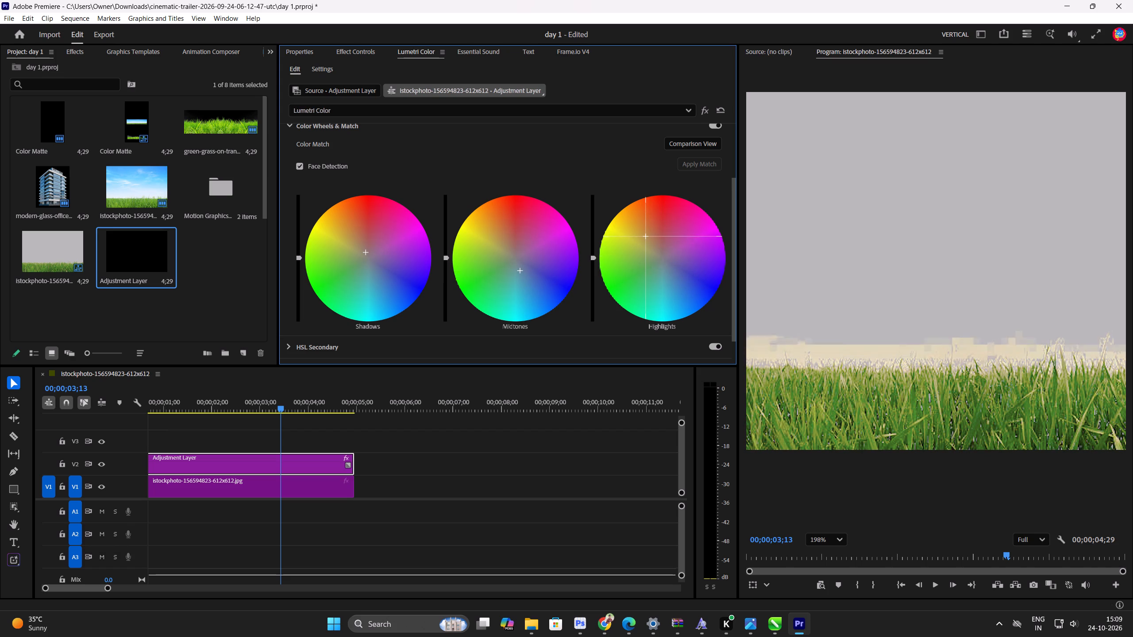
drag(660, 230, 727, 392)
Turn off the Color/Gray mask preview of the HSL Secondary key.
scroll(775, 227, up, 8)
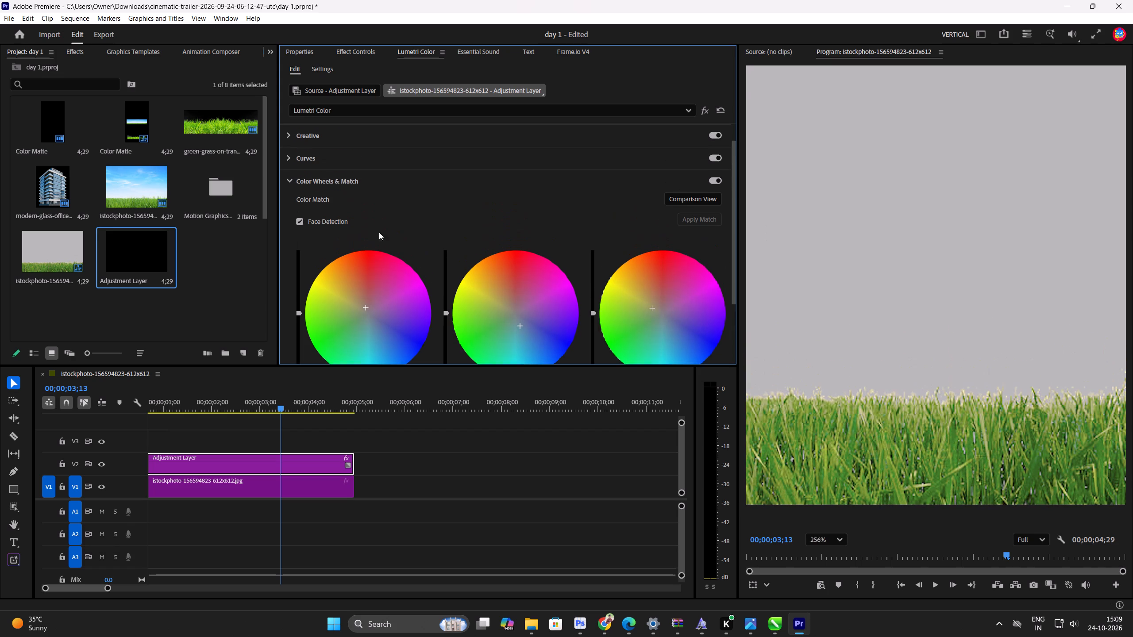
scroll(379, 232, up, 4)
scroll(407, 190, up, 10)
scroll(360, 188, down, 6)
scroll(355, 187, up, 1)
scroll(333, 169, down, 2)
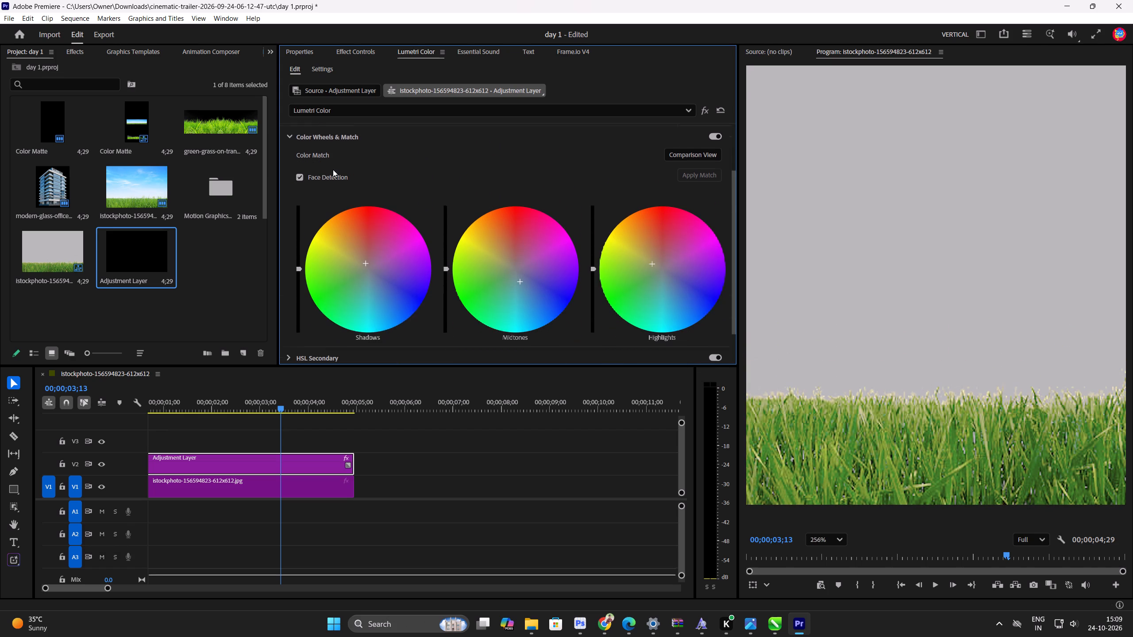
scroll(333, 169, down, 11)
click(287, 307)
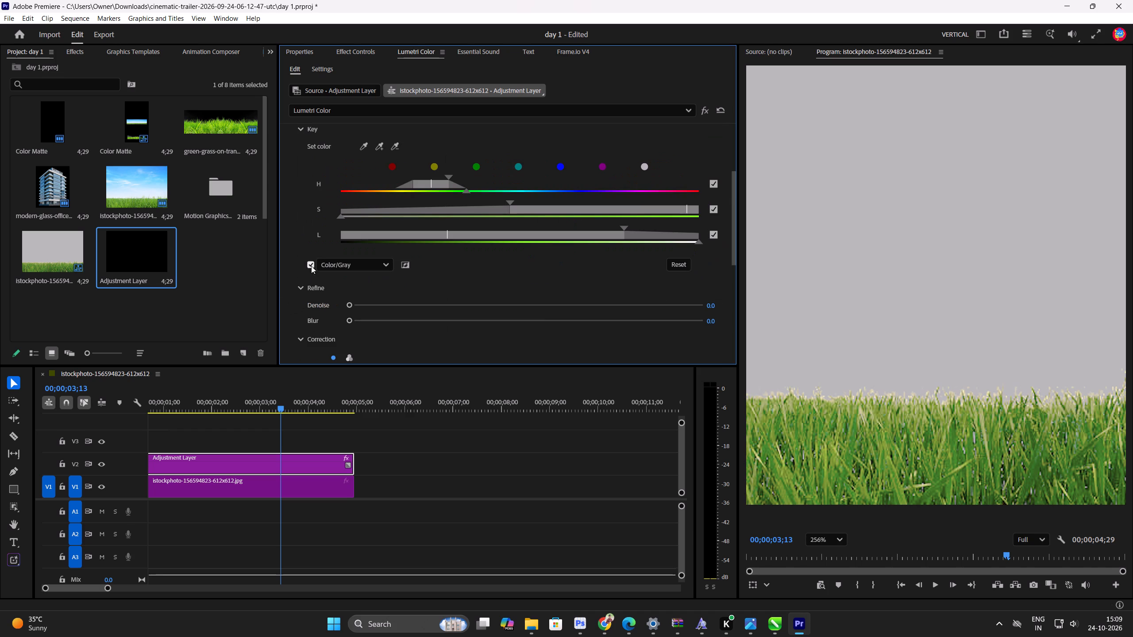
click(311, 266)
Toggle the visibility of track V2 off and on to compare the picture with and without the grade.
scroll(948, 435, down, 15)
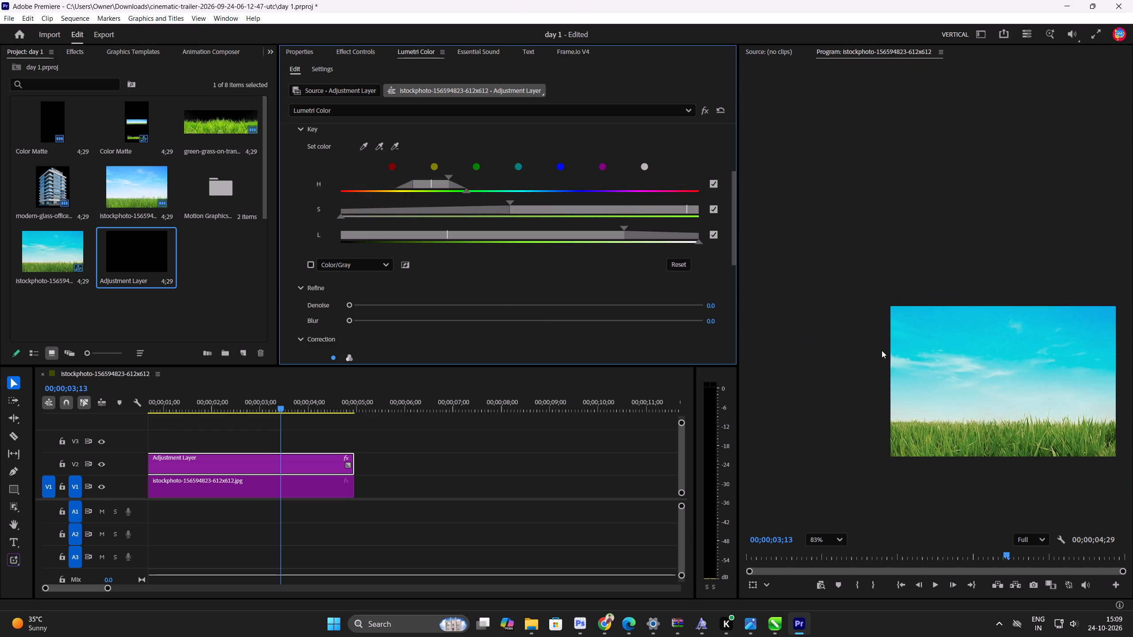
scroll(882, 350, down, 2)
triple_click(100, 462)
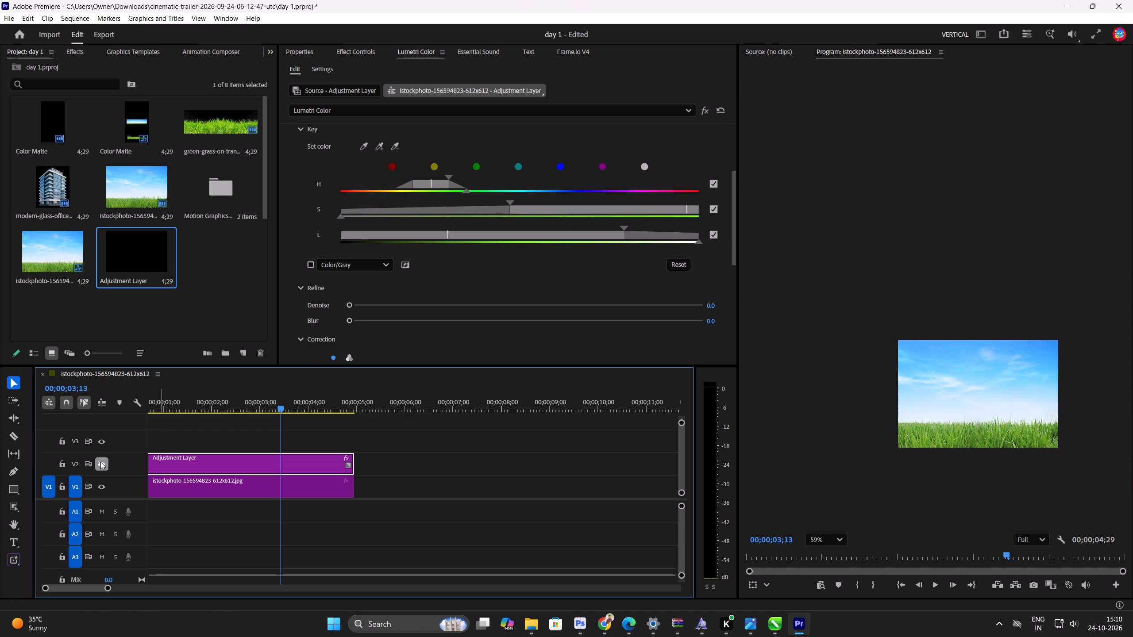
click(100, 462)
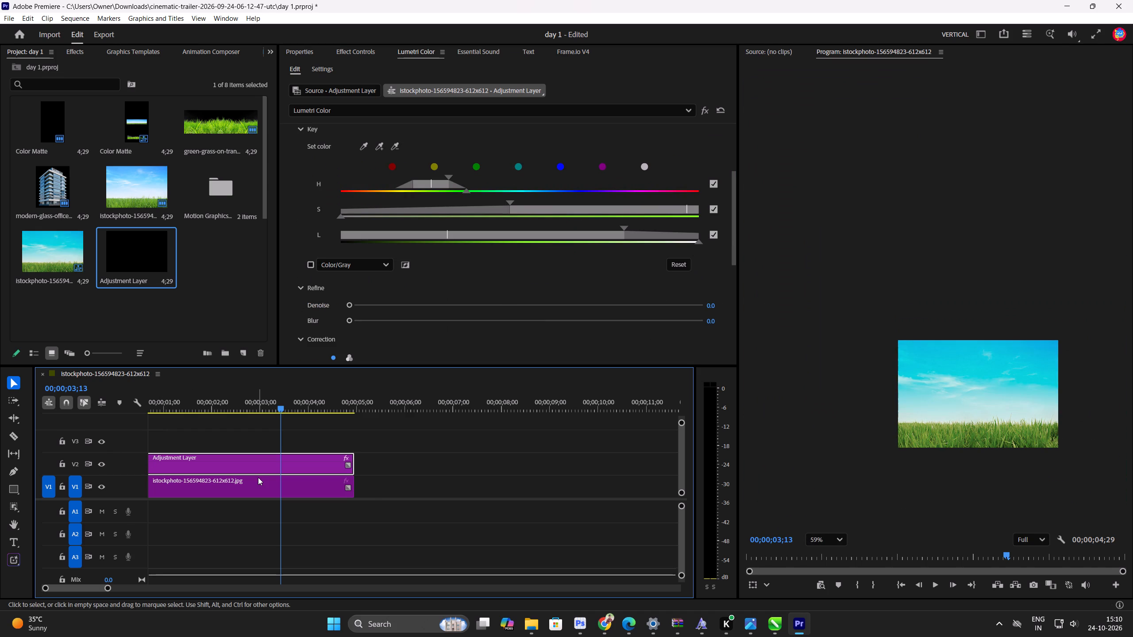
Set the Program monitor zoom to Fit.
click(829, 536)
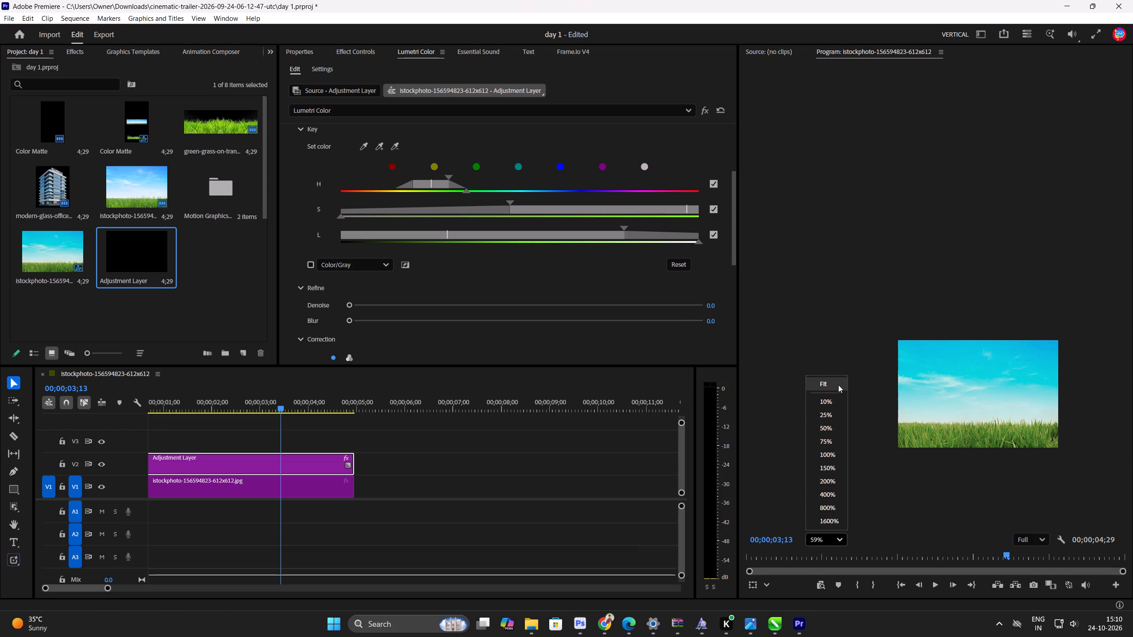
click(838, 385)
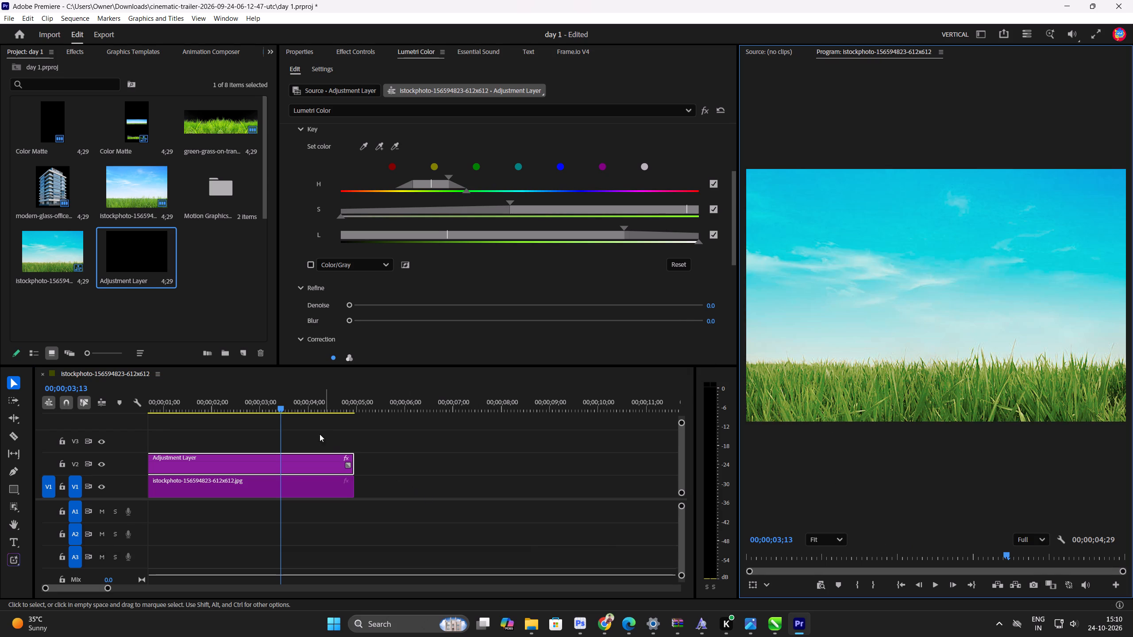
Return the playhead to the sequence start and import 1.webp from the Downloads folder into the project.
drag(271, 411, 91, 411)
key(ctrl+i)
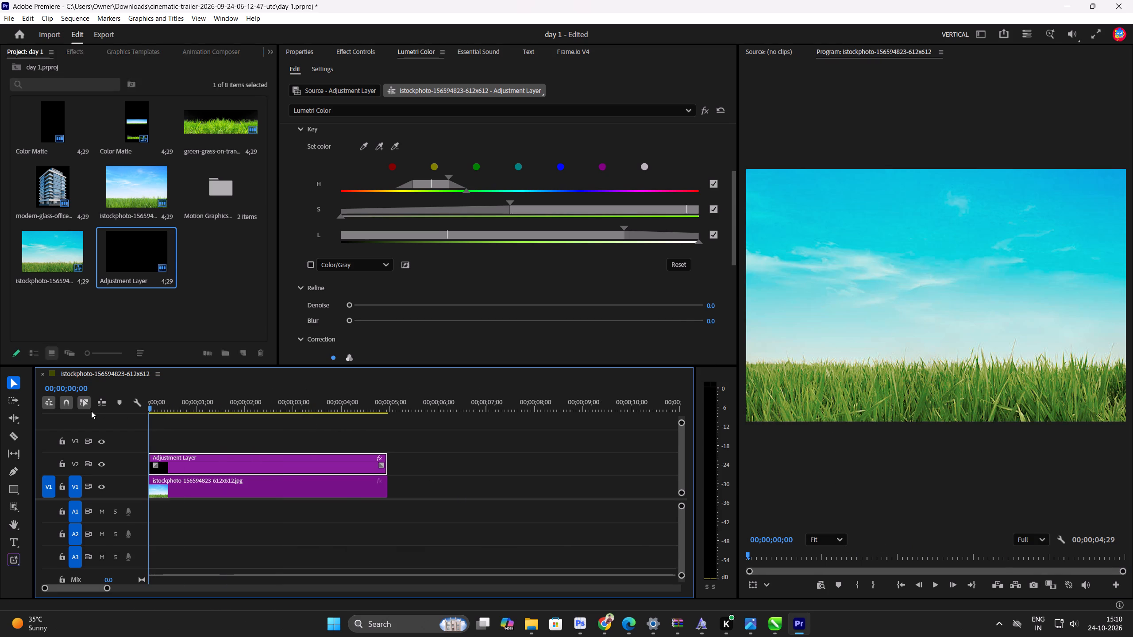
scroll(528, 292, down, 7)
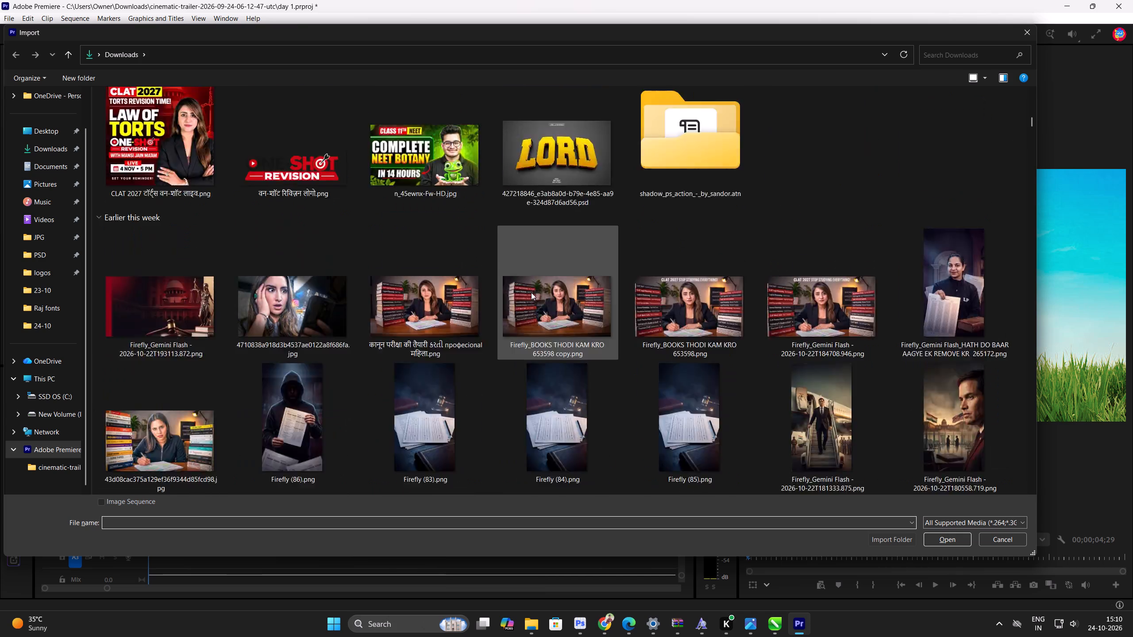
scroll(531, 292, down, 11)
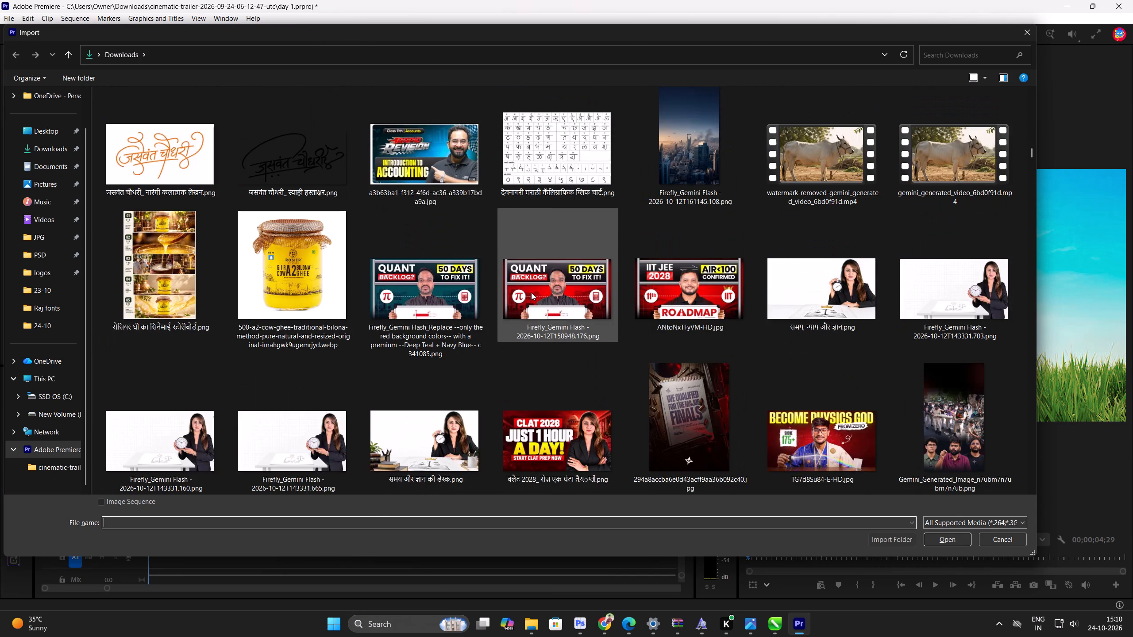
scroll(531, 292, down, 16)
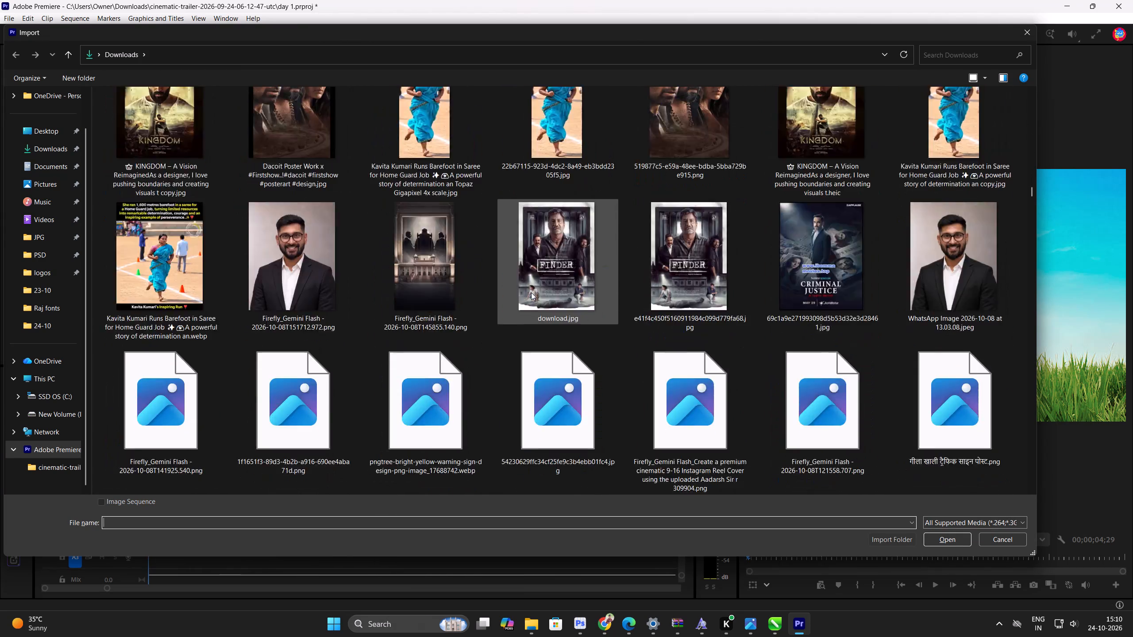
scroll(531, 292, down, 14)
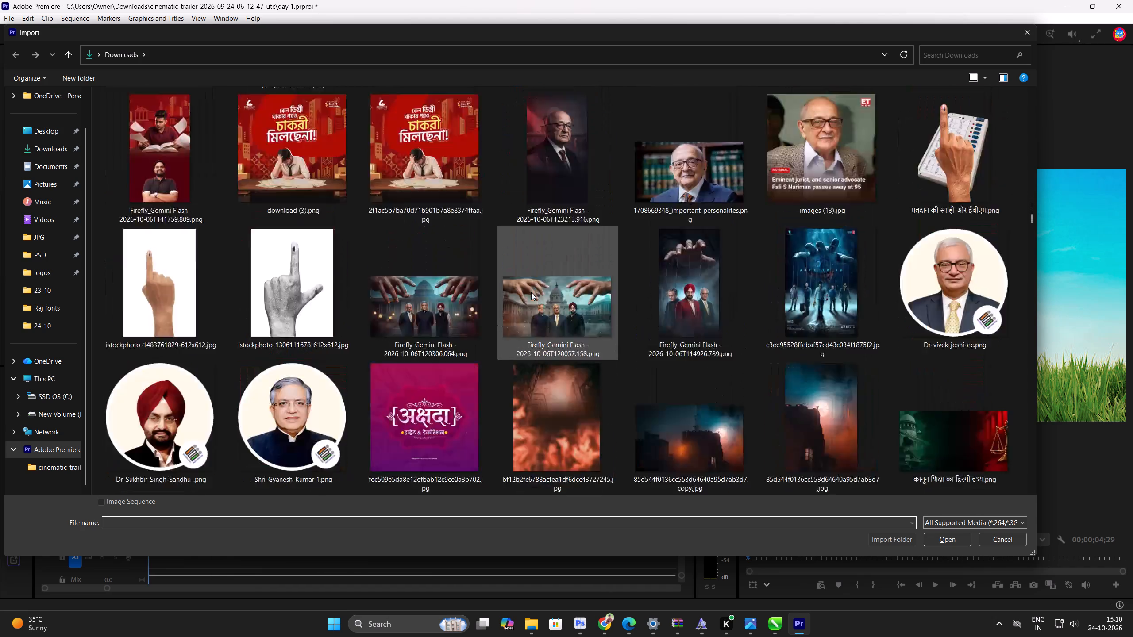
scroll(531, 292, down, 14)
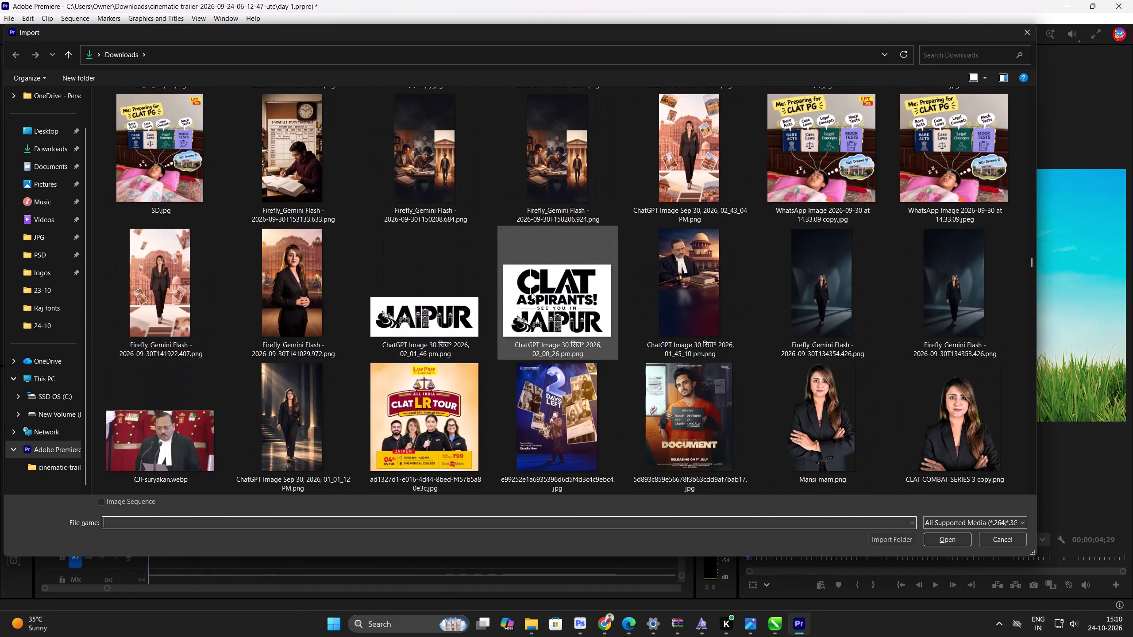
scroll(531, 292, down, 6)
scroll(531, 292, up, 1)
scroll(531, 292, down, 6)
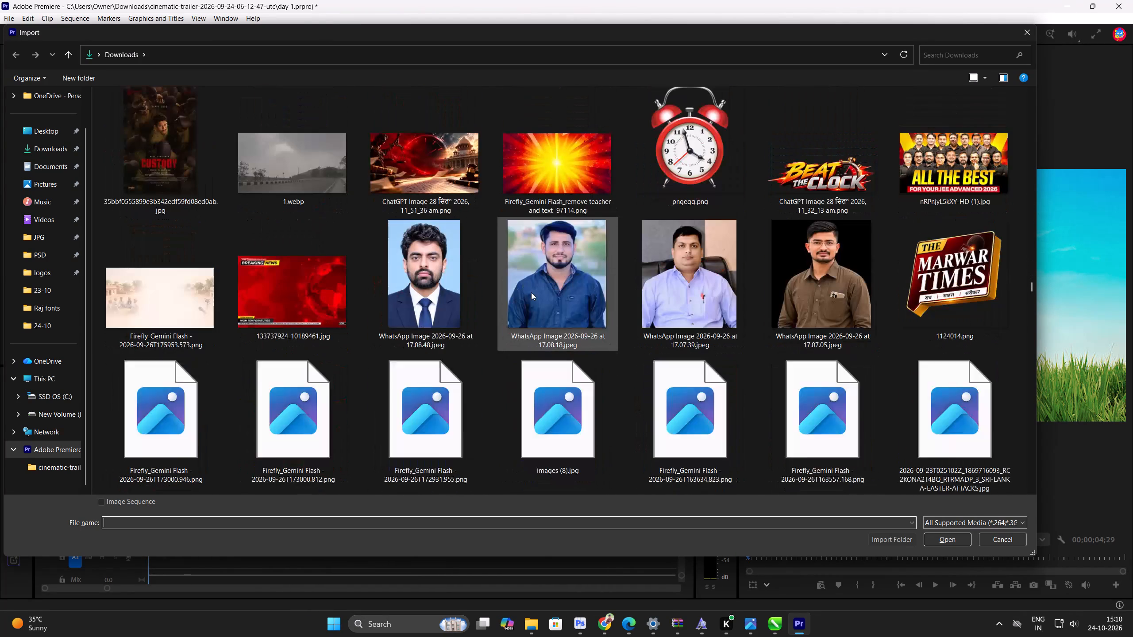
double_click(297, 147)
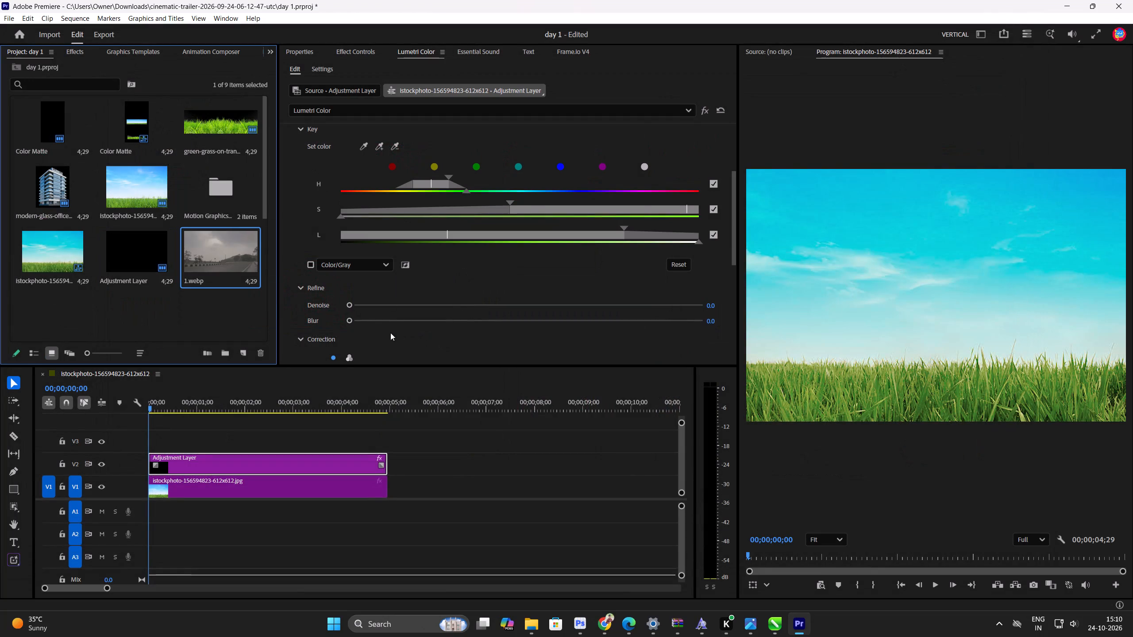
Place 1.webp on track V1 just after the grass-and-sky clip, leaving a small gap between them.
drag(216, 261, 396, 487)
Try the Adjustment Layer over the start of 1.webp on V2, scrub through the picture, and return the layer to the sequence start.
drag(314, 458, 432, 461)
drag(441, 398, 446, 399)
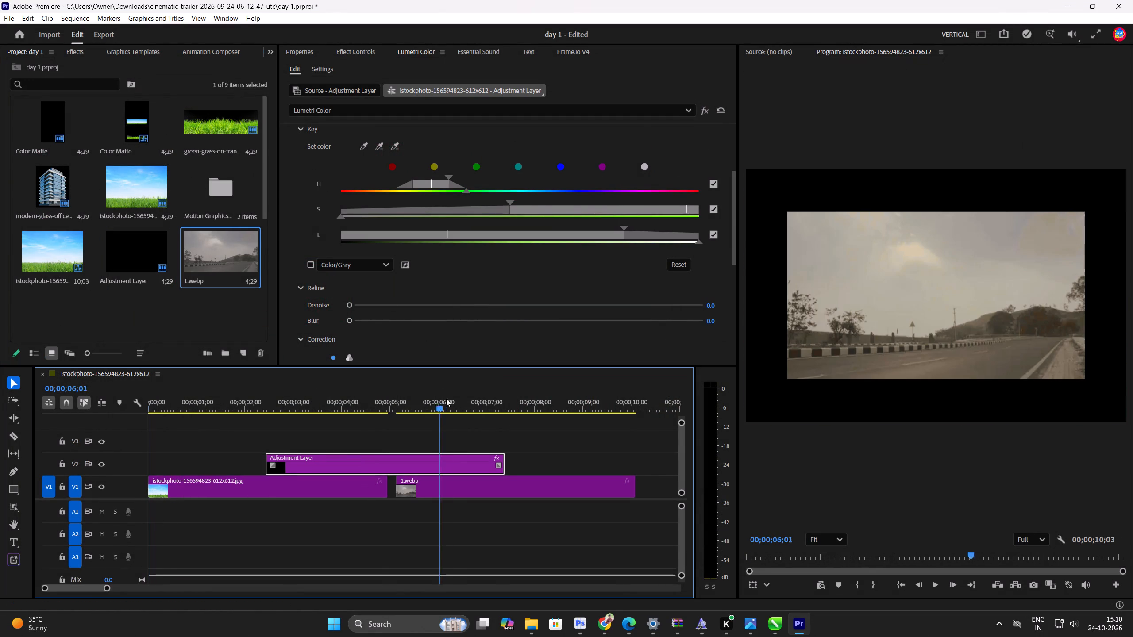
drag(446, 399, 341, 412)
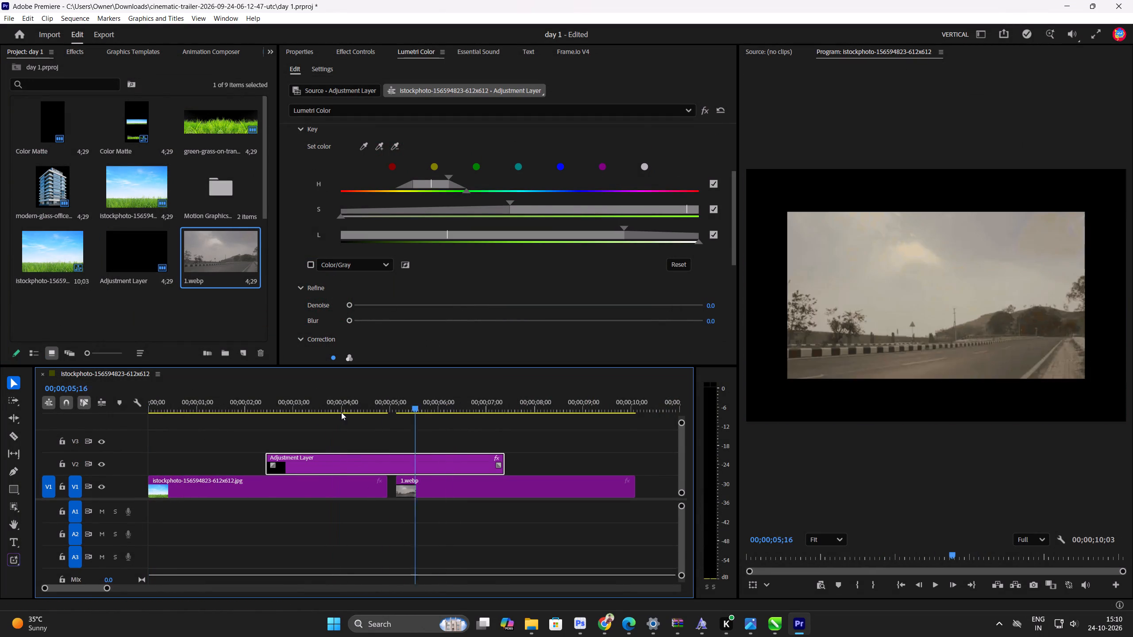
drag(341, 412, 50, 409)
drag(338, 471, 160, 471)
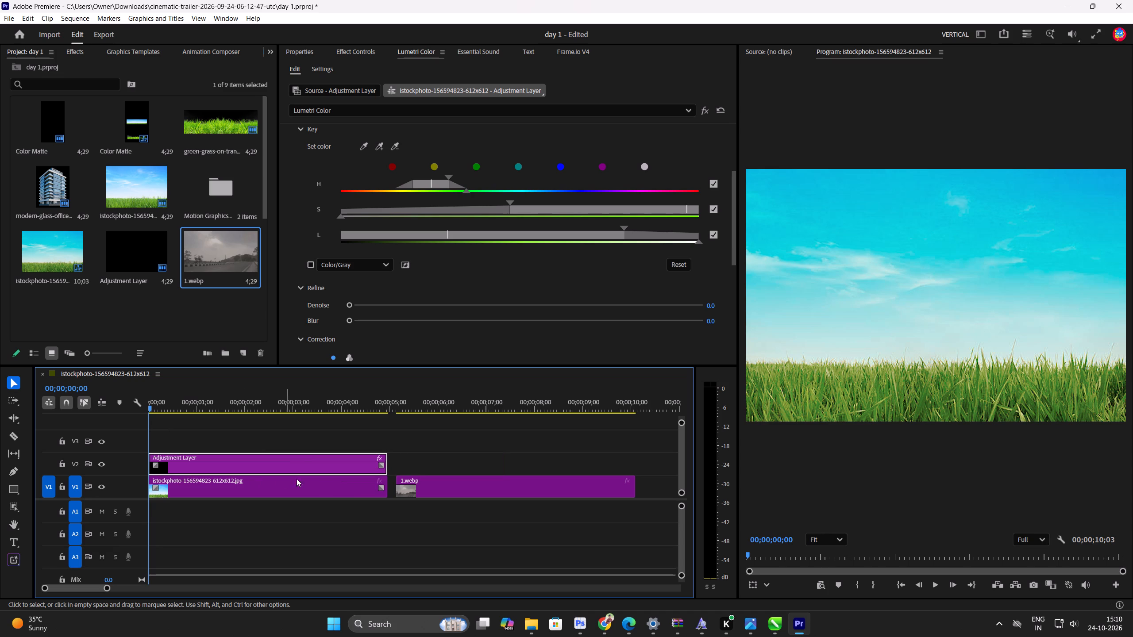
Toggle the visibility of track V2 repeatedly to compare the grass-and-sky picture with and without the grade.
triple_click(101, 460)
triple_click(101, 460)
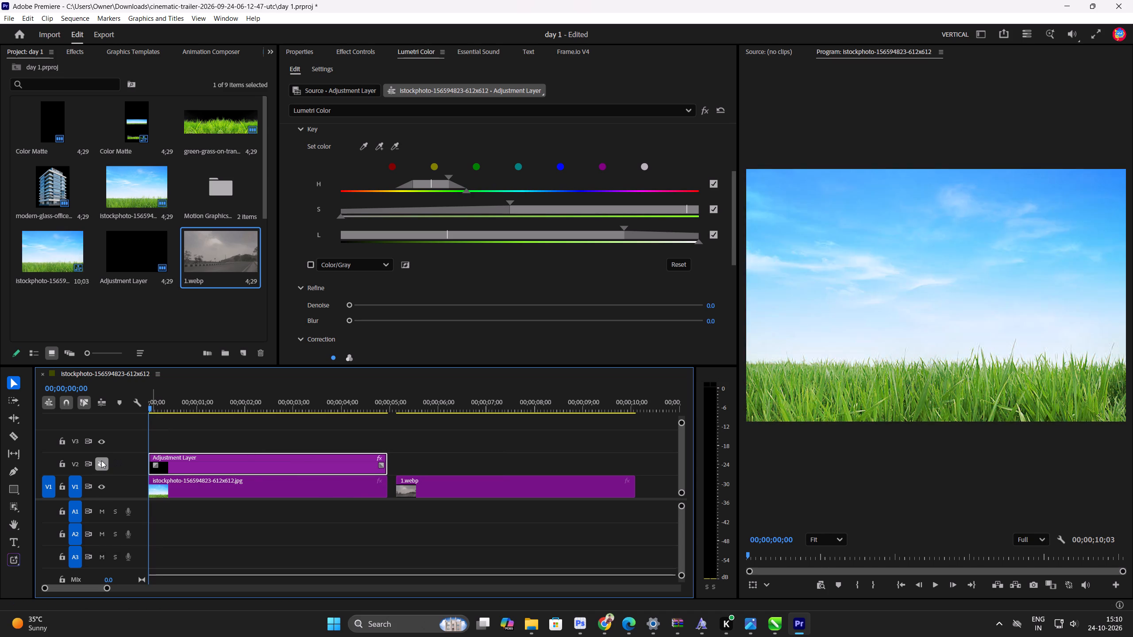
Switch to Photoshop with the "CRITICISE SC? JAIL OR FREEDOM?" design open.
key(alt+Tab)
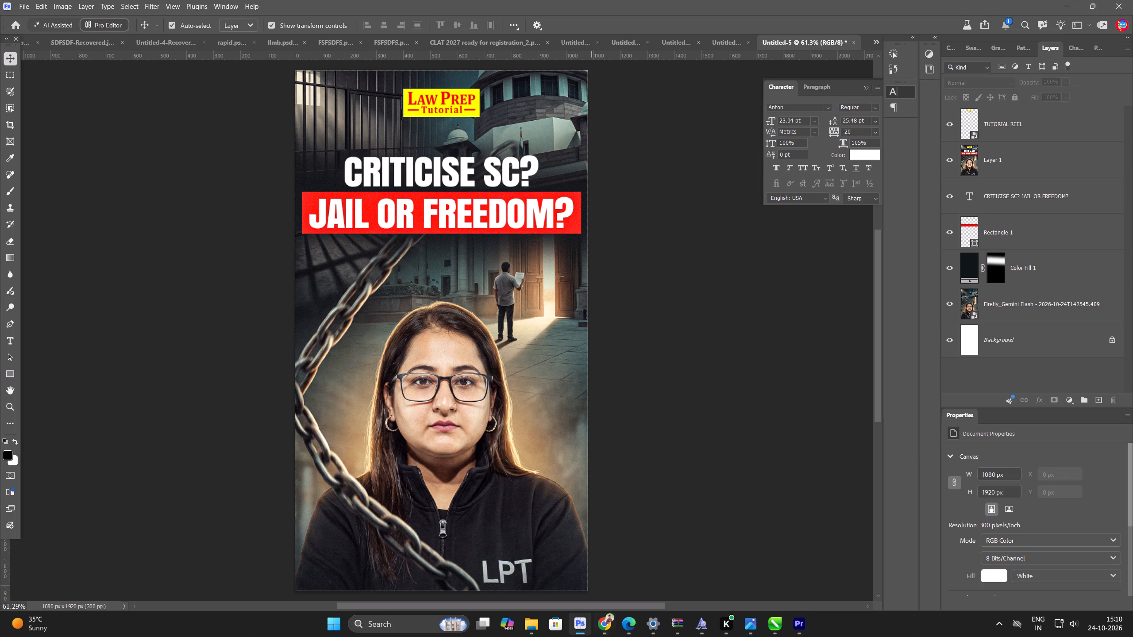